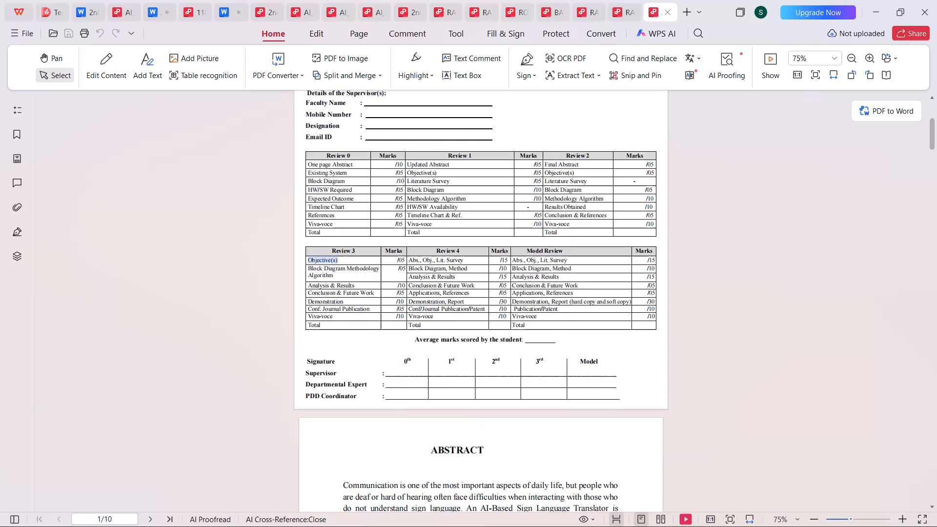
double_click(336, 280)
click(332, 277)
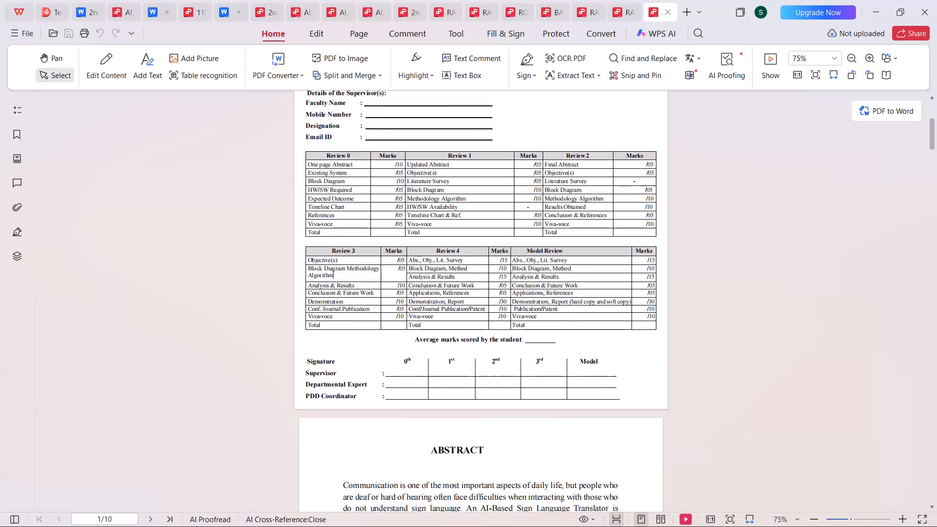
drag(332, 277, 311, 271)
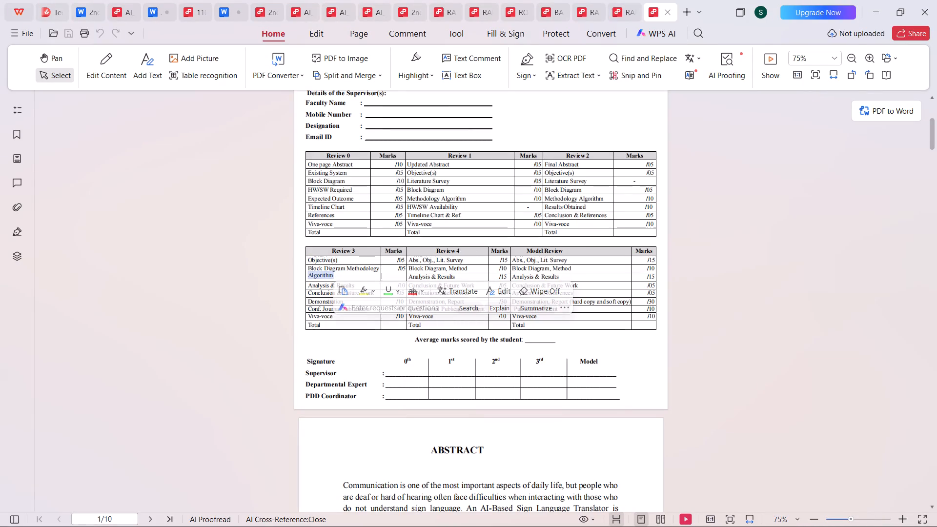
click(308, 270)
drag(308, 270, 335, 275)
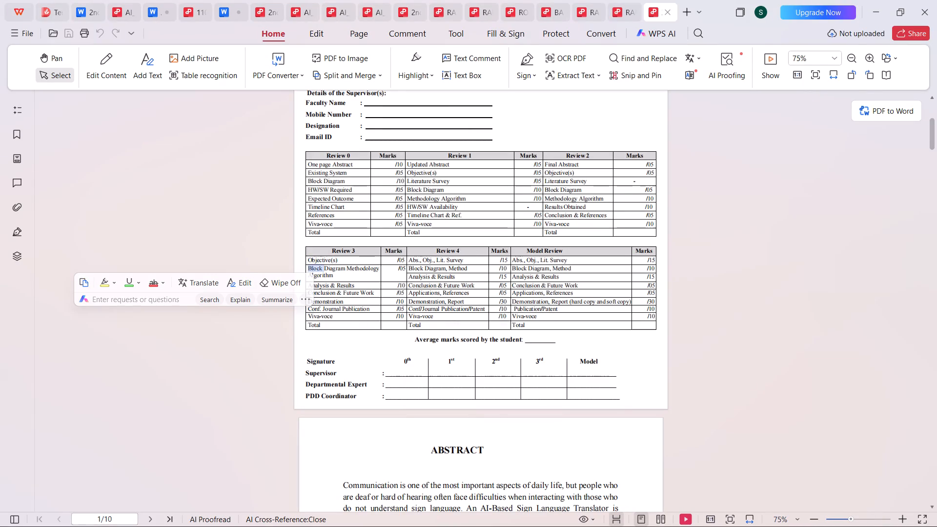
drag(335, 275, 336, 275)
click(336, 279)
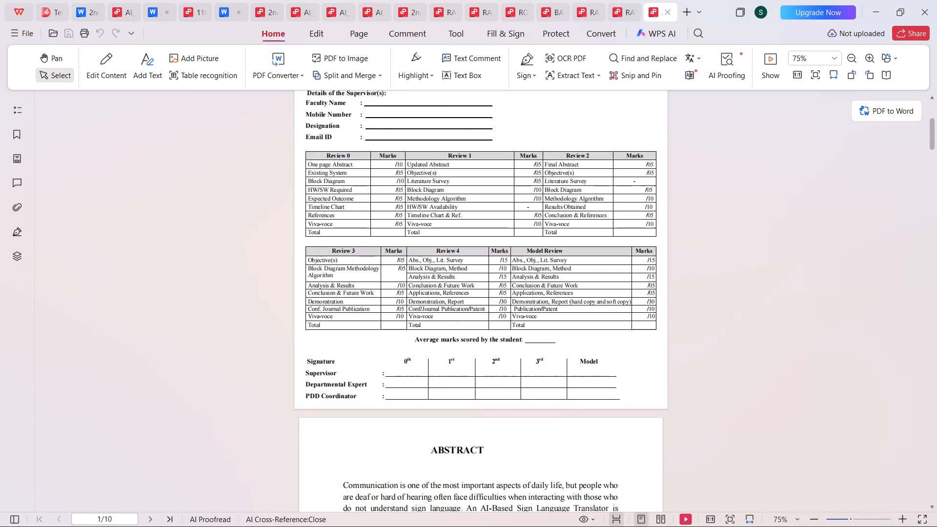
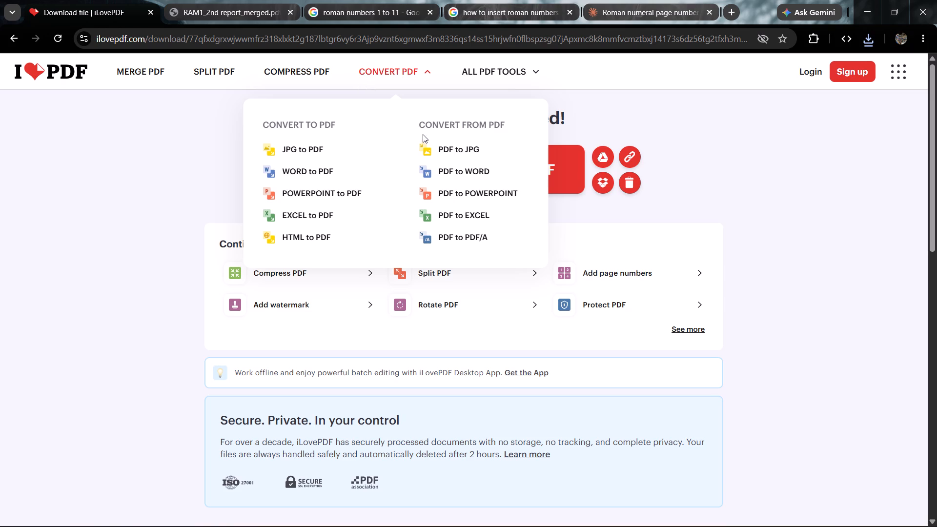
click(431, 168)
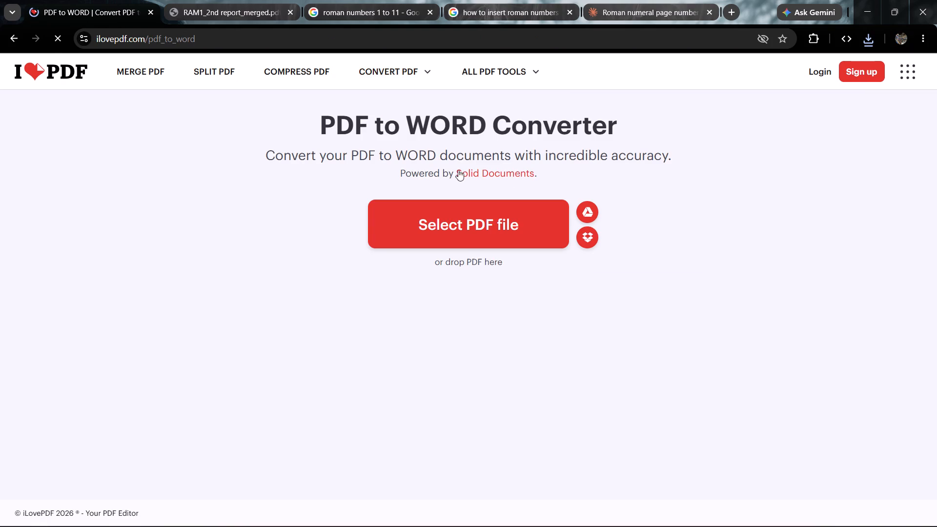
click(544, 217)
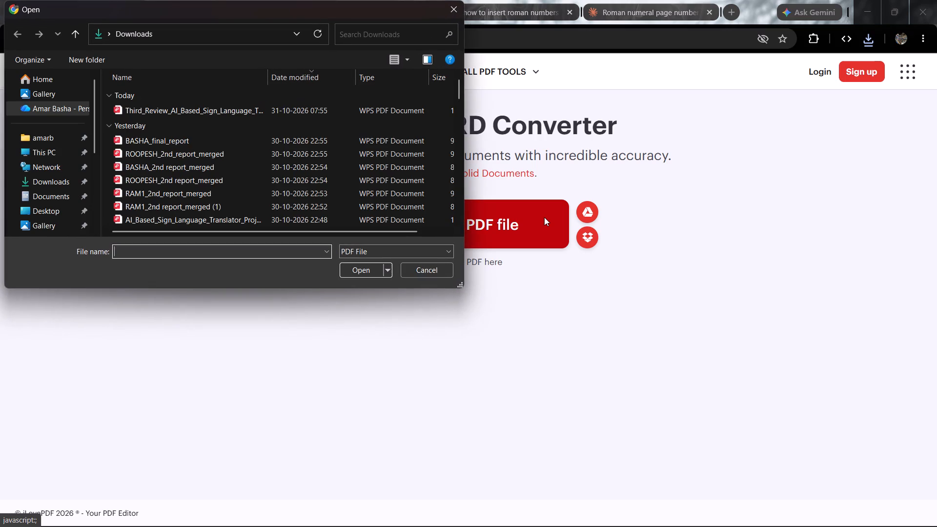
click(233, 115)
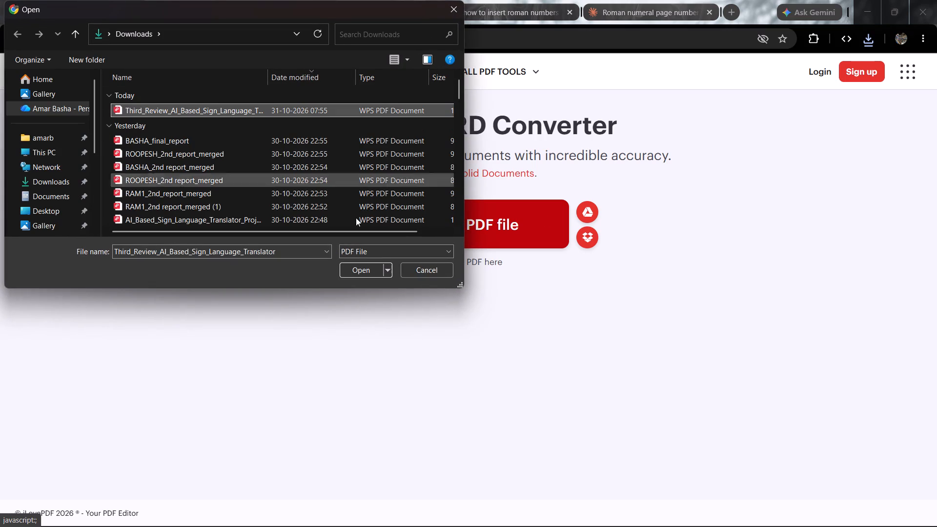
click(360, 269)
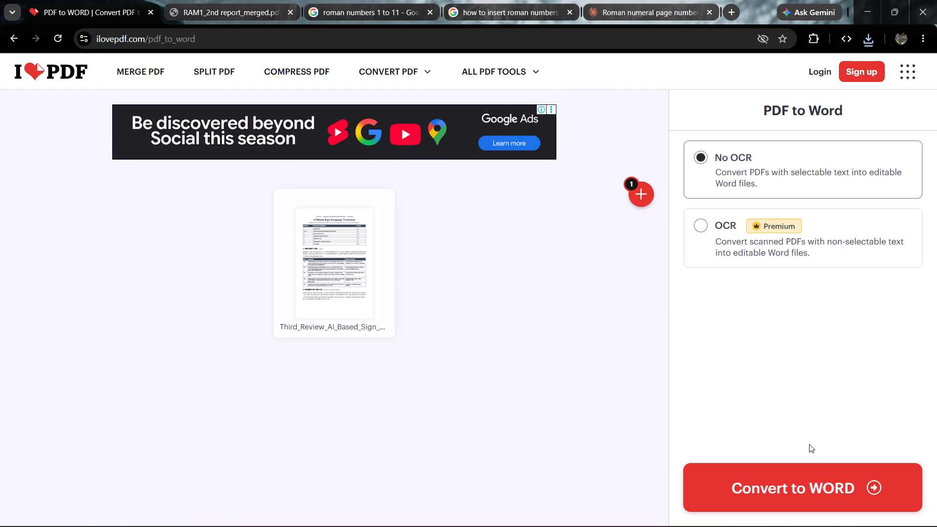
click(783, 476)
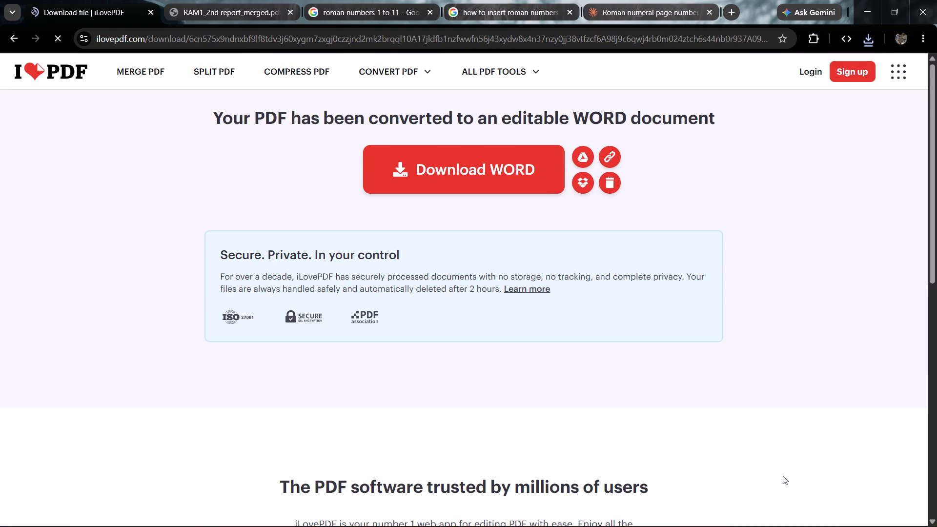
click(495, 164)
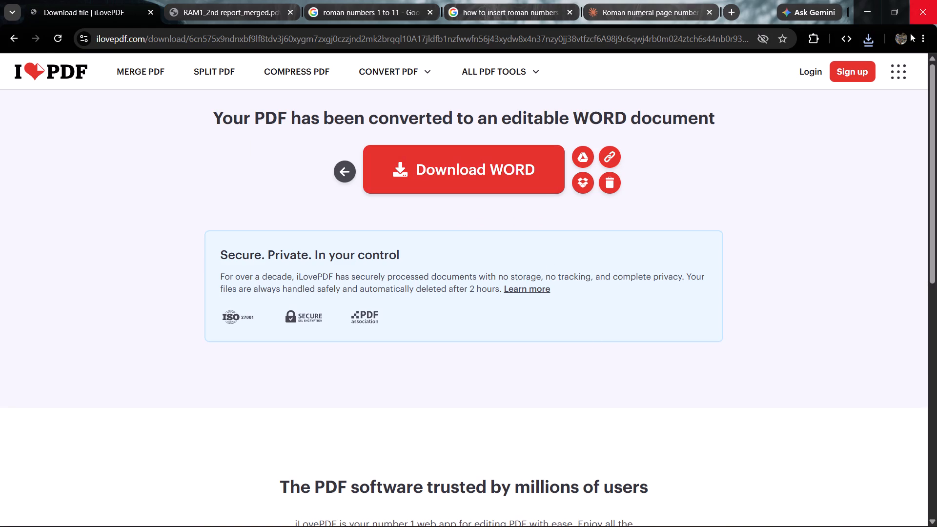
Open the downloaded Third_Review_AI_Based_Sign_Language_Translator.docx from the Downloads folder in Word and enable editing.
click(873, 37)
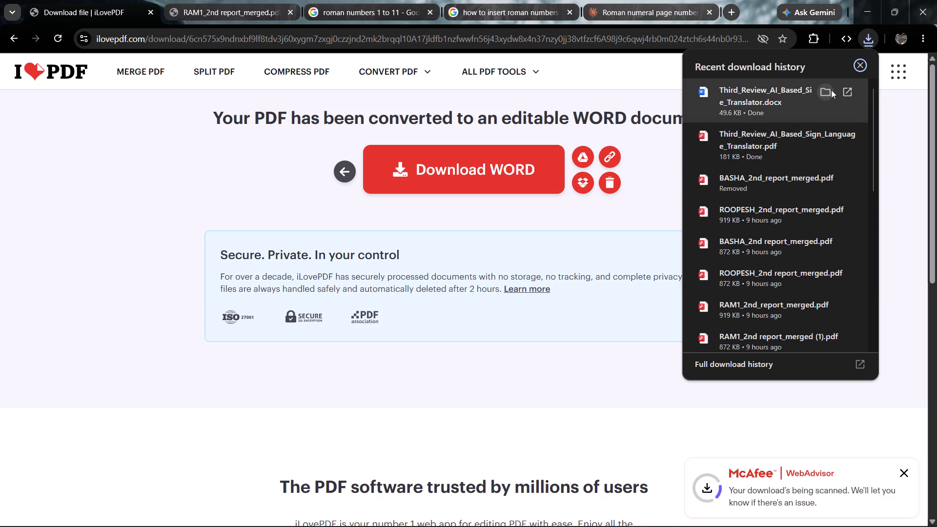
click(831, 90)
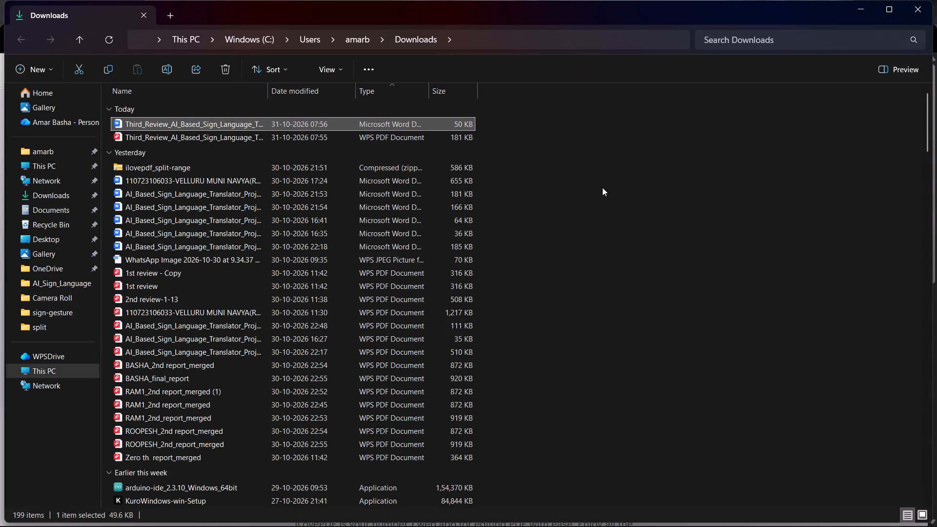
key(Return)
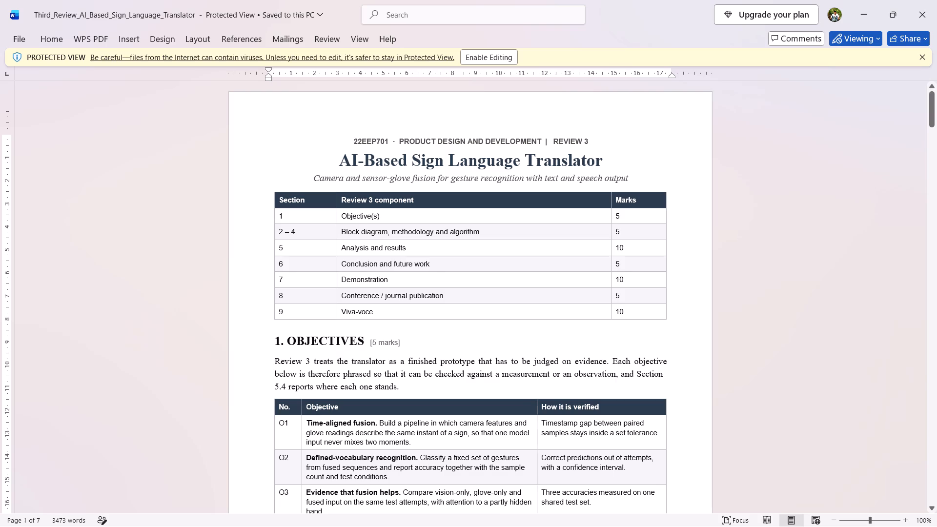
click(502, 59)
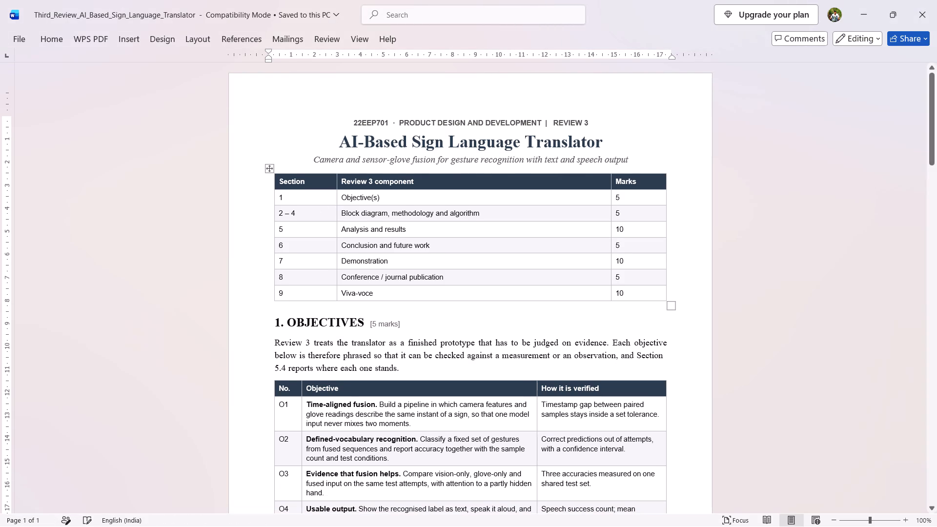
Delete the course line, title, subtitle and Review 3 component marks table above the OBJECTIVES heading.
drag(352, 122, 353, 122)
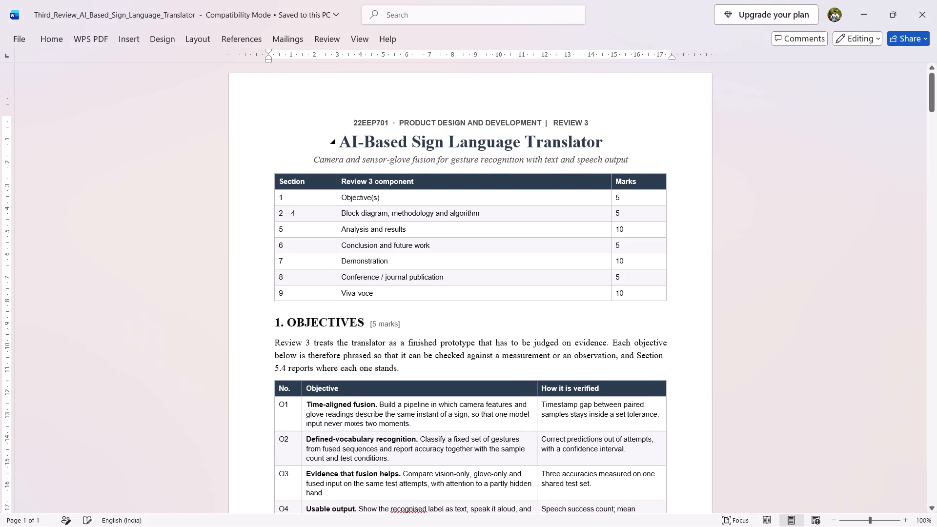
drag(353, 122, 565, 290)
key(BackSpace)
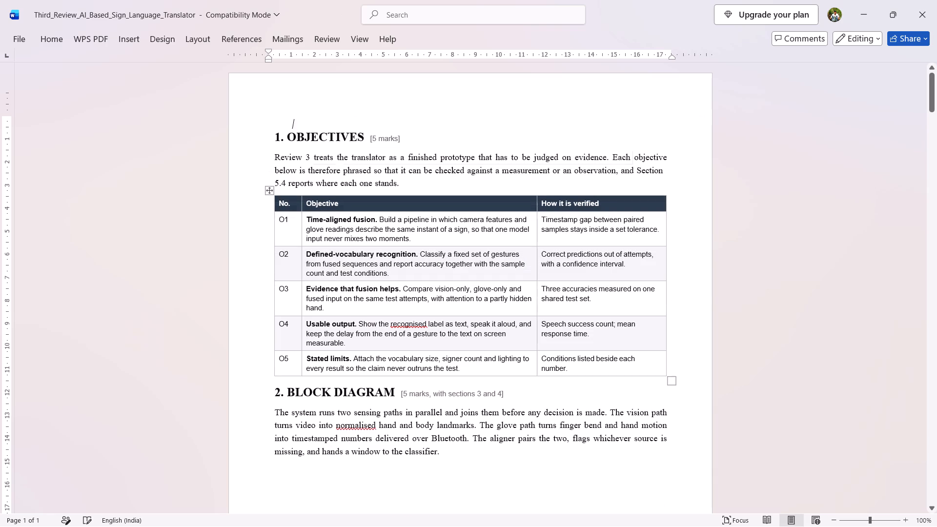
key(BackSpace)
Delete the "[5 marks]" note after the OBJECTIVES heading.
click(407, 138)
key(BackSpace)
key(BackSpace)
key(BackSpace)
key(BackSpace)
key(BackSpace)
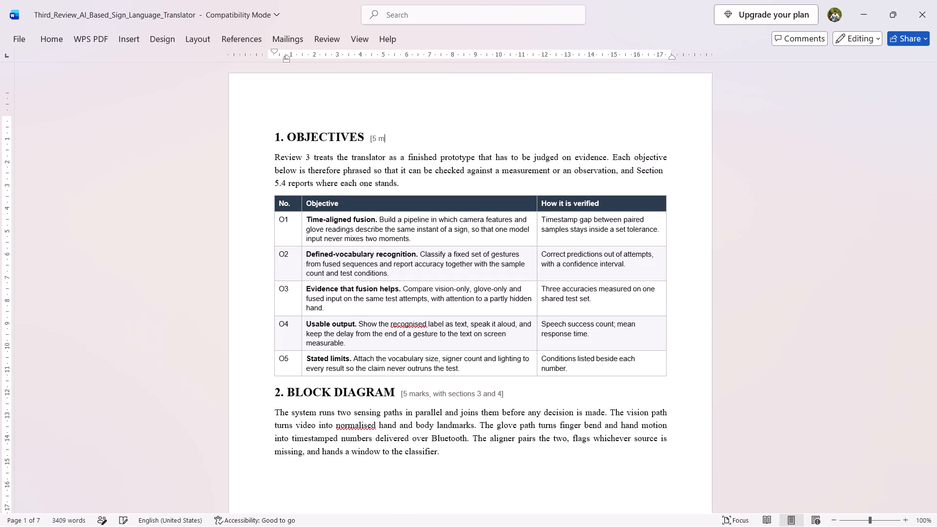
key(BackSpace)
key(BackSpace)
key(BackSpace)
key(BackSpace)
key(BackSpace)
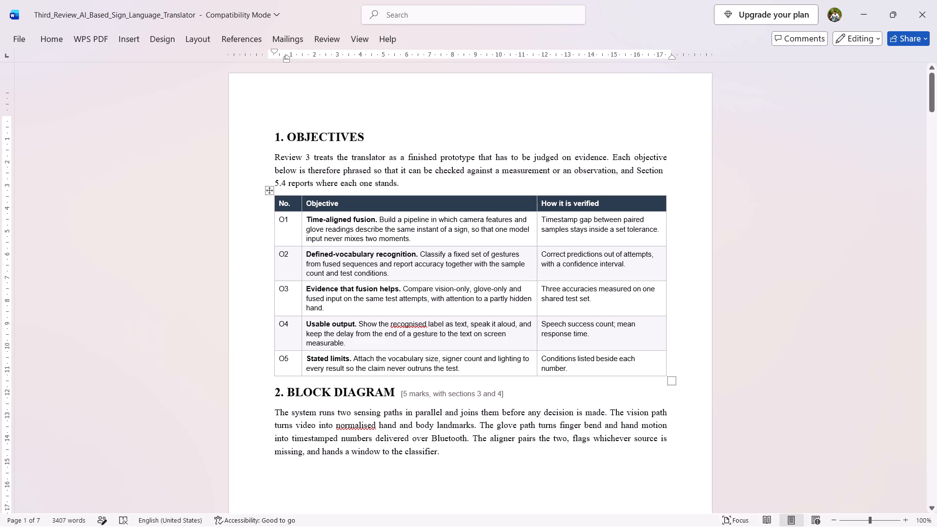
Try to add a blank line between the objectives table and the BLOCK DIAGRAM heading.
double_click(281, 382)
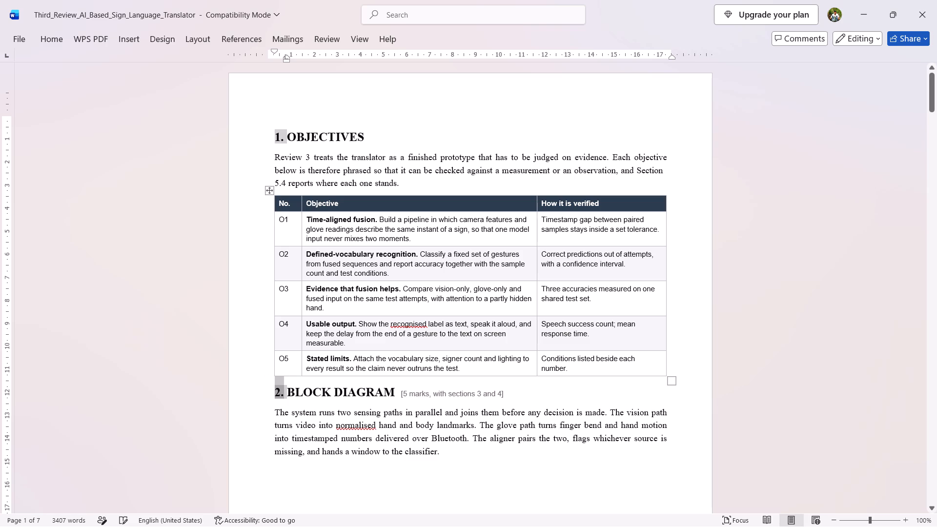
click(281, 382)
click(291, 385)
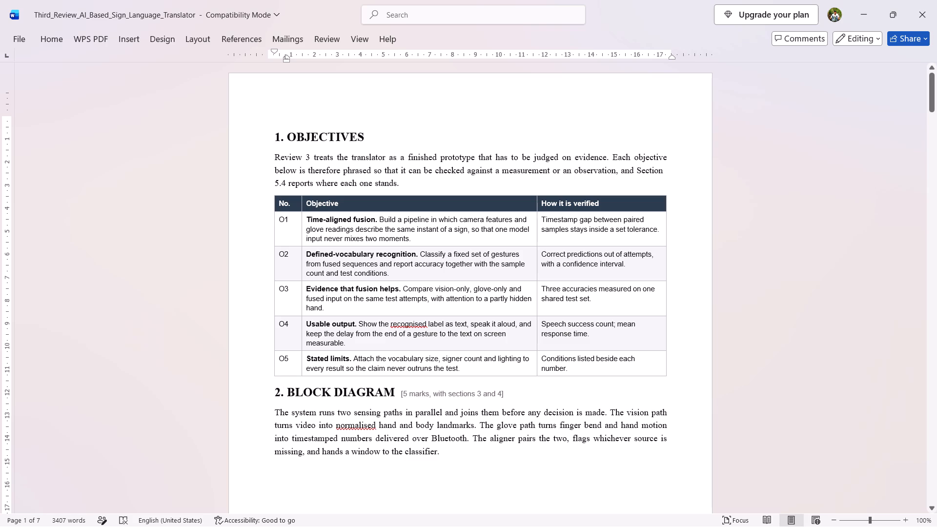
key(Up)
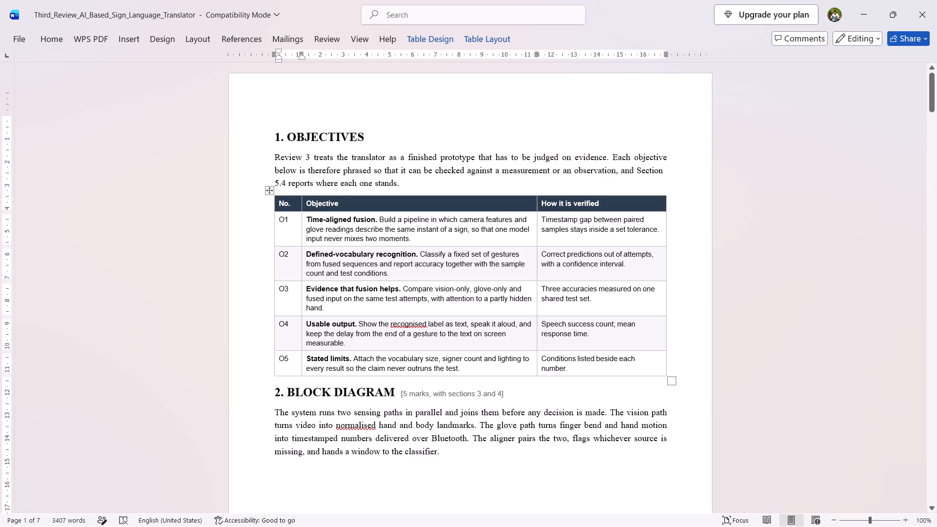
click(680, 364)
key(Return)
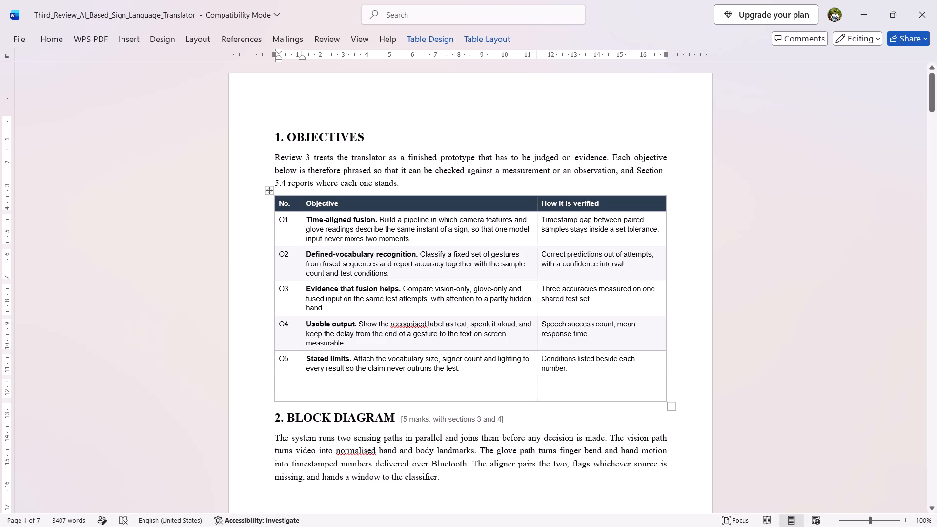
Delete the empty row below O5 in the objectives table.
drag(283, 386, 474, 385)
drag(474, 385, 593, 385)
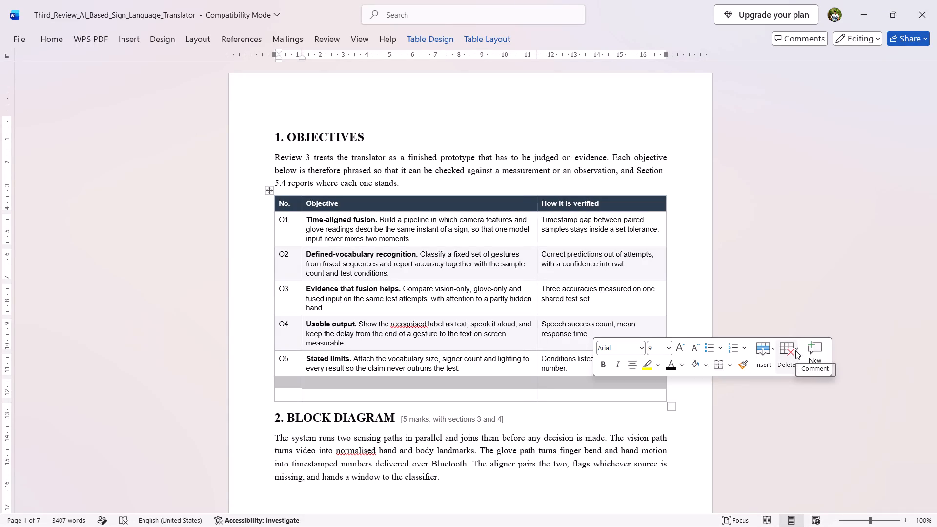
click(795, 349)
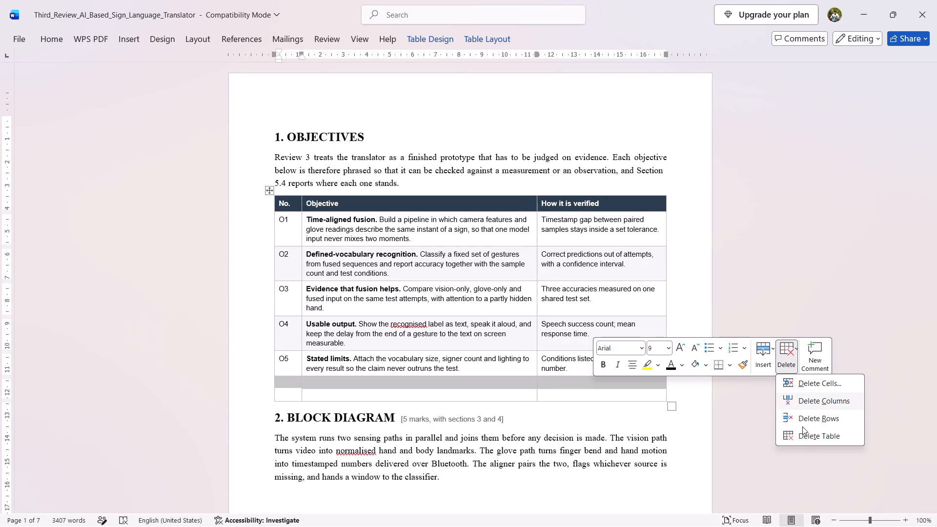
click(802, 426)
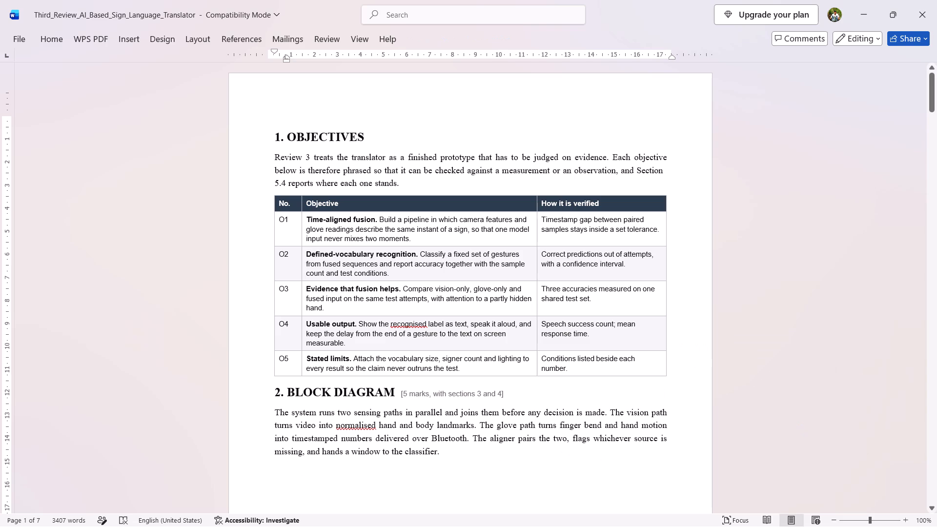
Insert eight unnumbered blank lines between the objectives table and the BLOCK DIAGRAM heading.
key(Return)
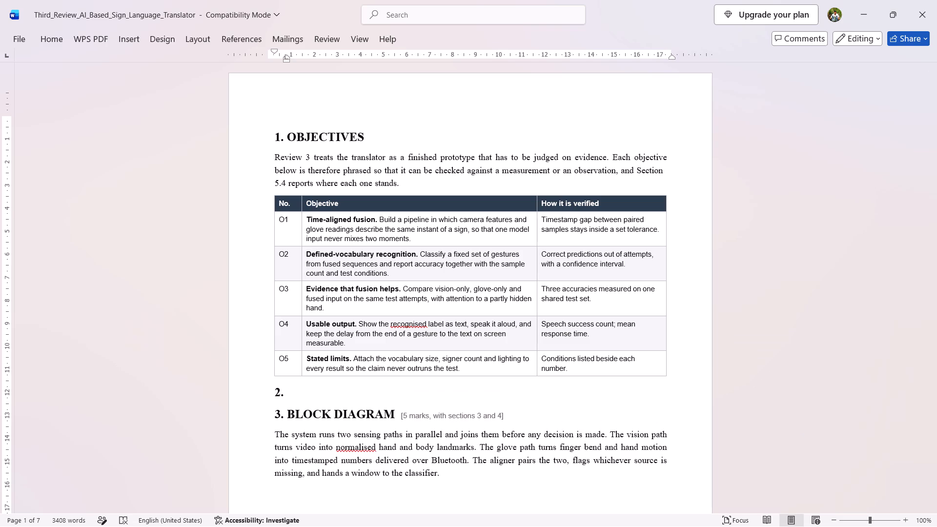
key(Up)
key(BackSpace)
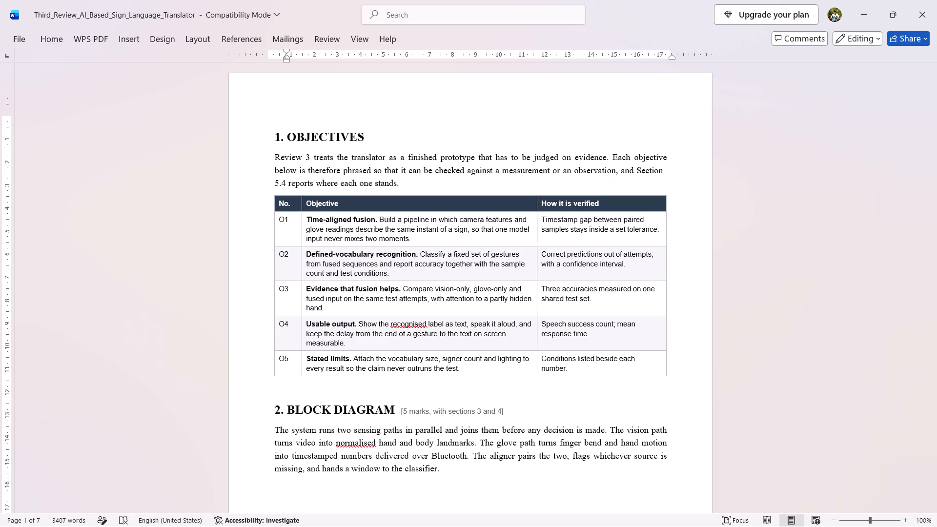
key(Return)
key(Return)
key(Return)
key(Return)
key(Return)
key(Return)
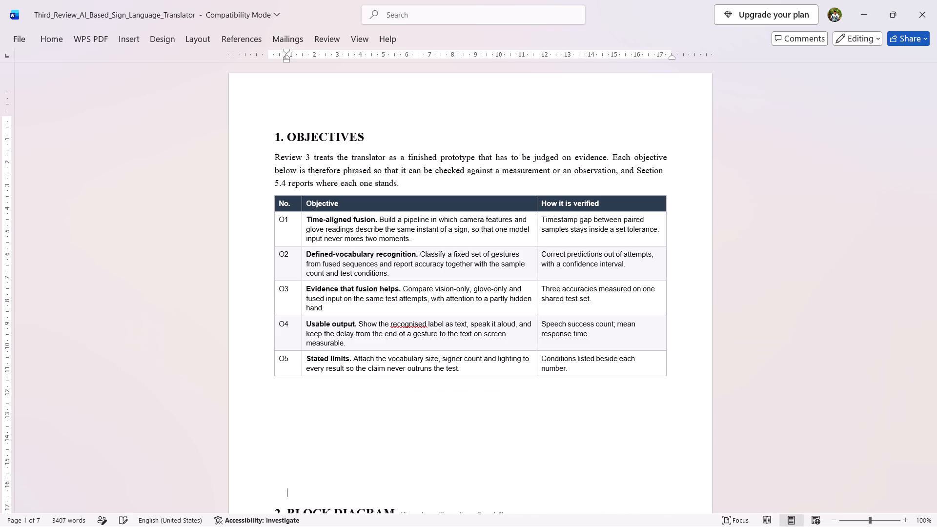
key(Return)
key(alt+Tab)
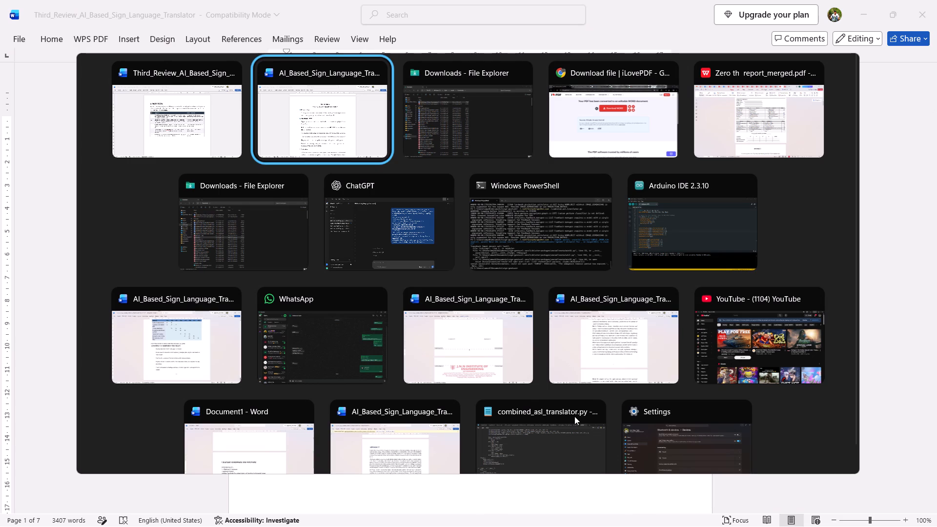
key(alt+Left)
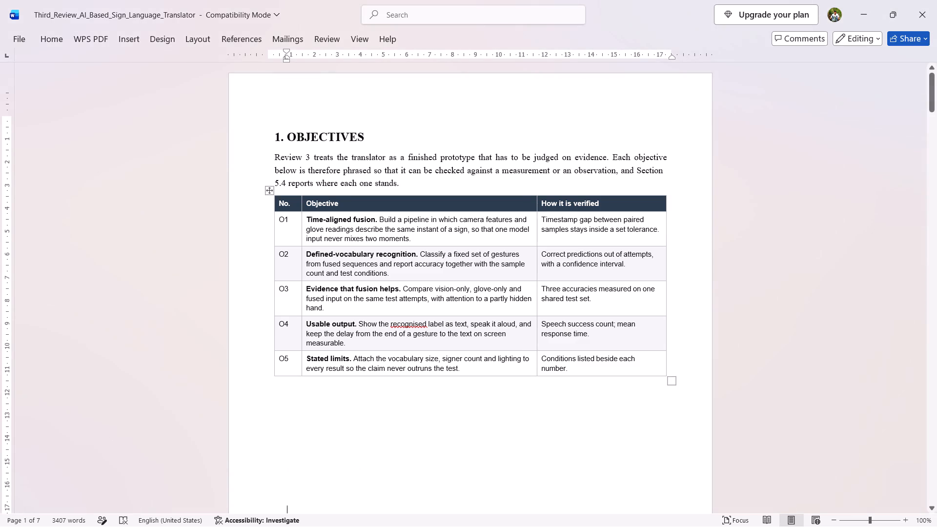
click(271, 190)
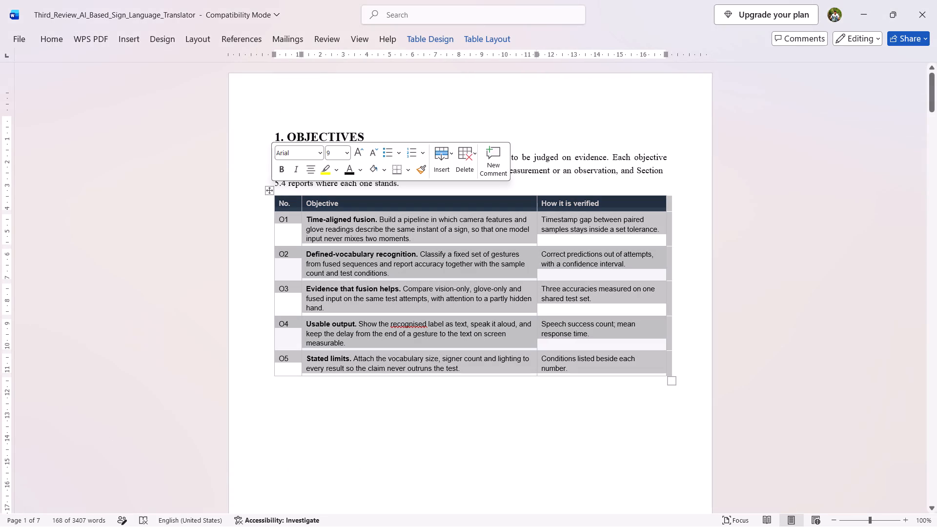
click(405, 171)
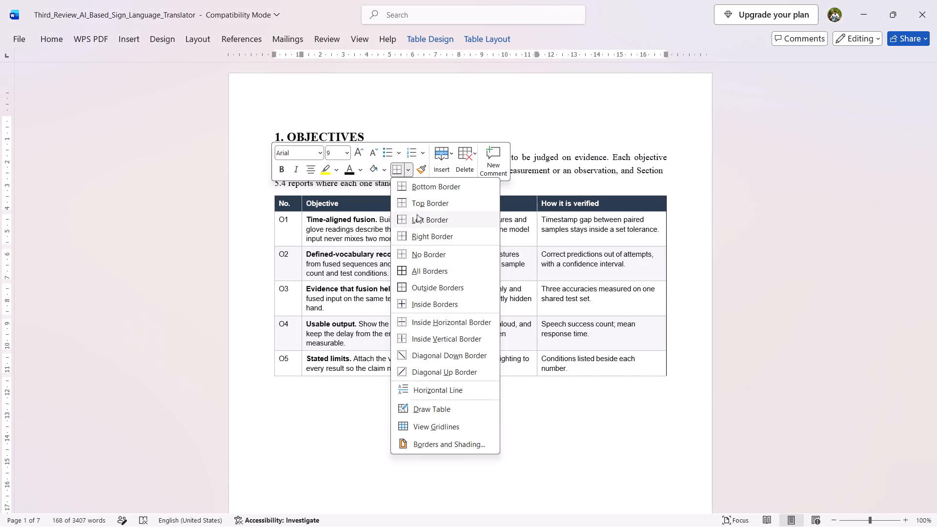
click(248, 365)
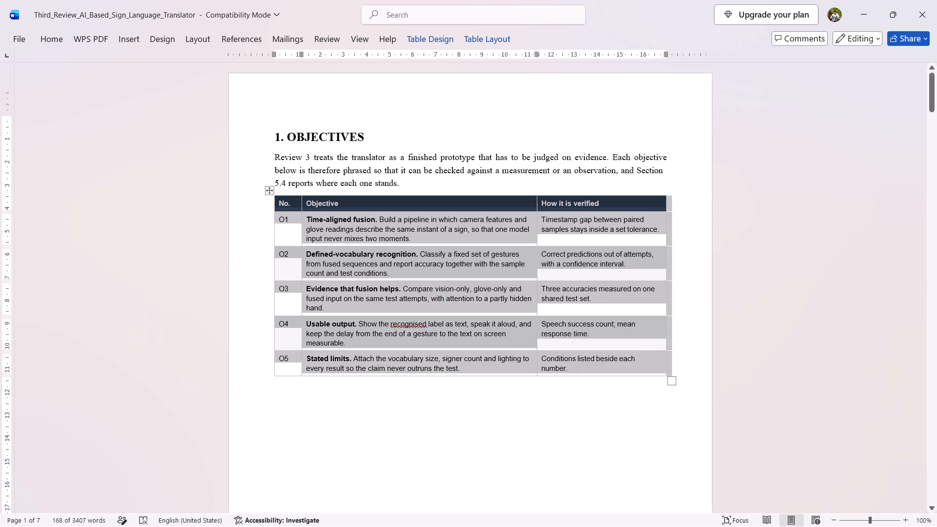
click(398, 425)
key(alt+Tab)
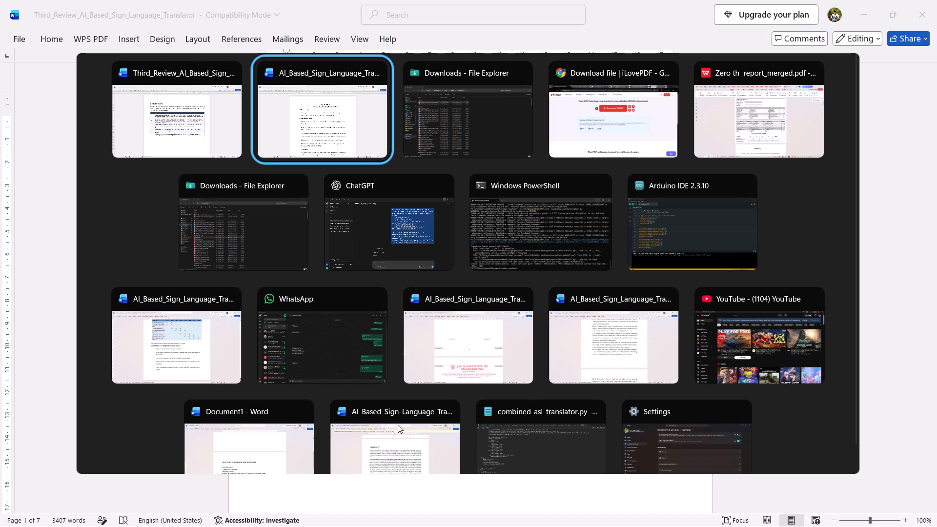
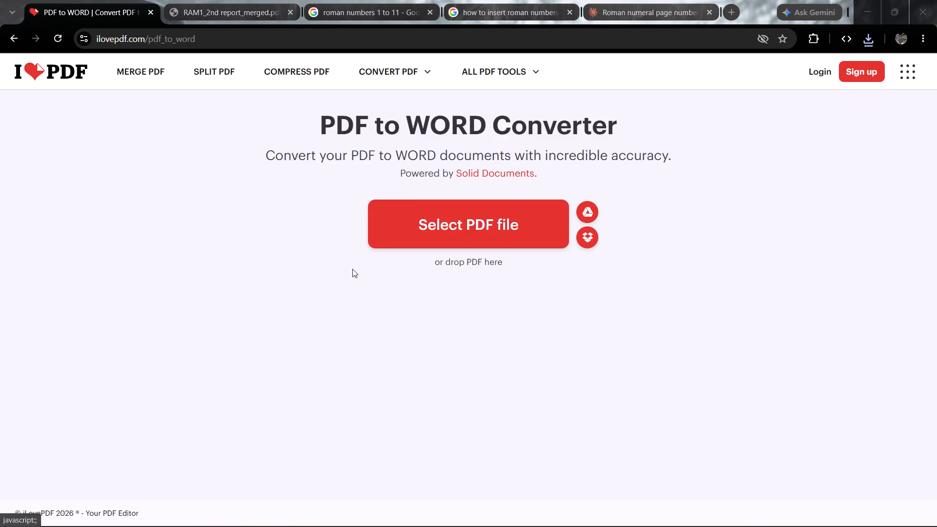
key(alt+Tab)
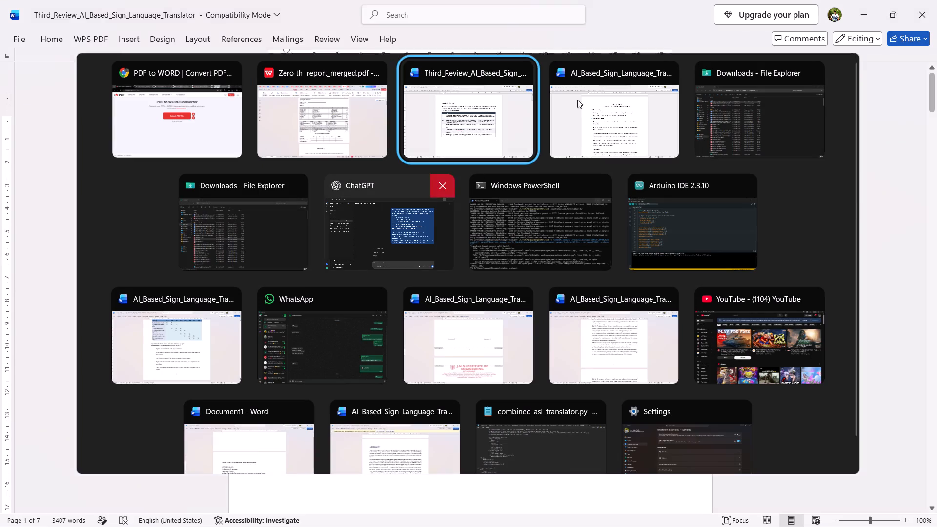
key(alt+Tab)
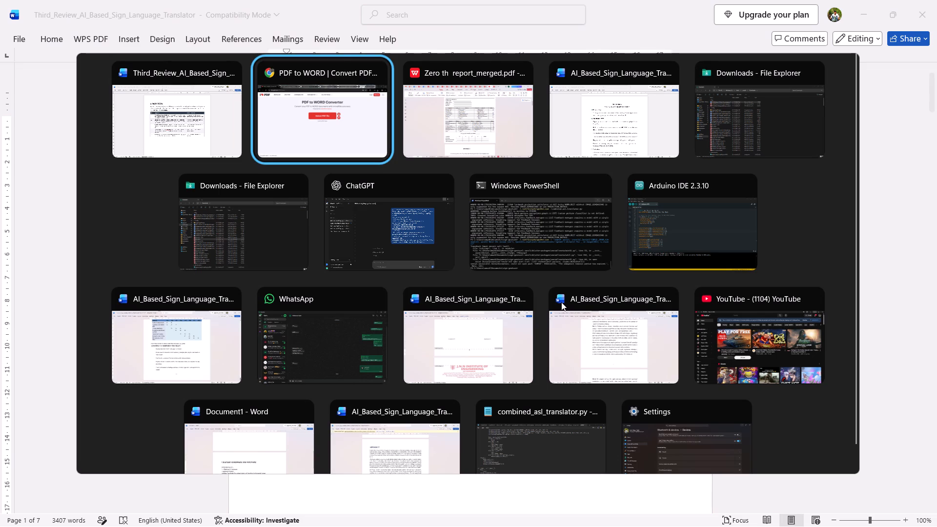
Convert the loaded third review PDF to Word without OCR and download the converted document.
scroll(302, 312, left, 1)
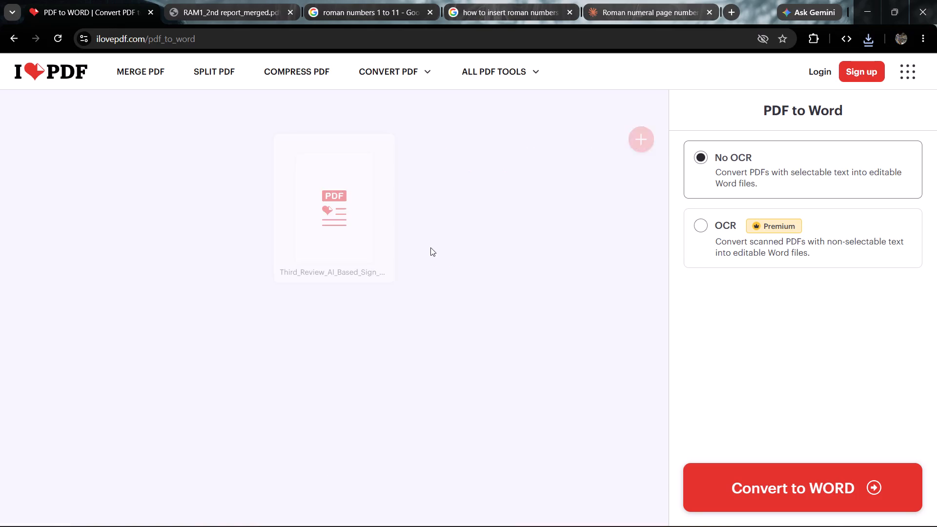
click(799, 475)
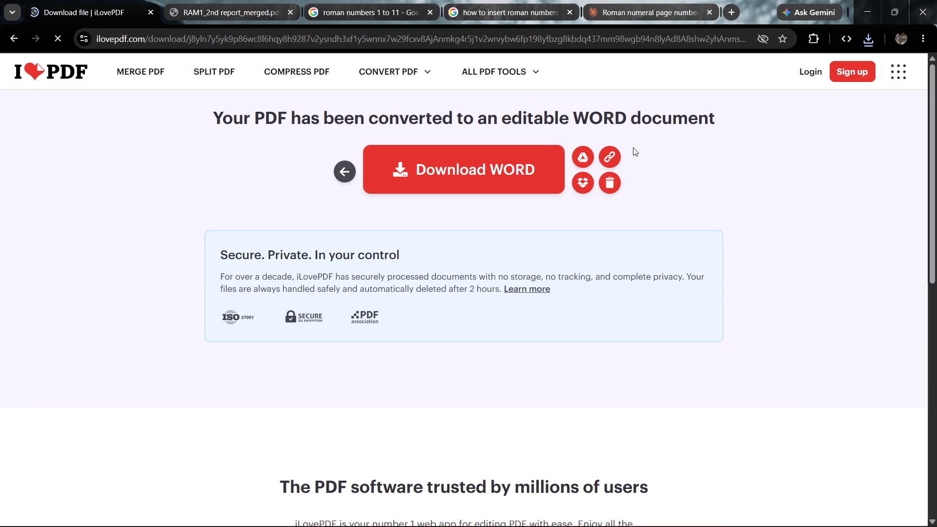
click(468, 156)
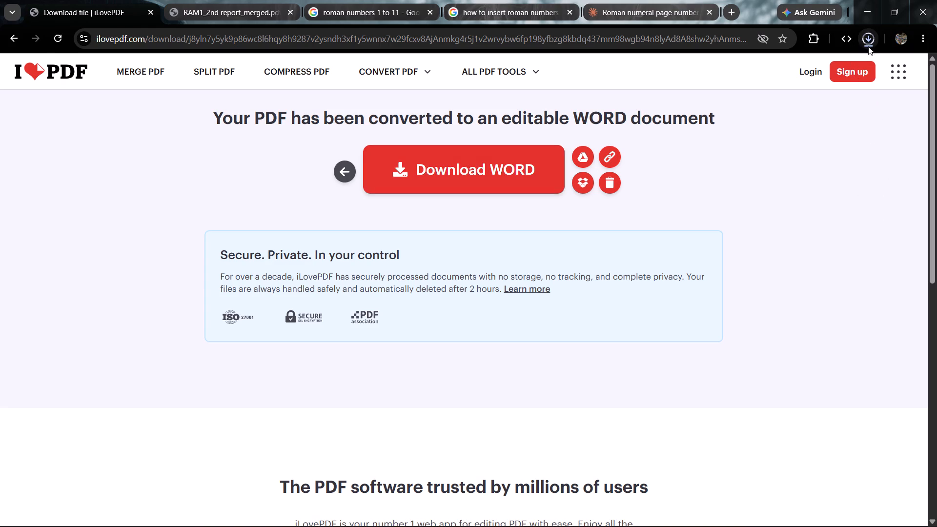
Open the downloaded Third_Review_AI_Based_Sign_Language_Translator (1) Word file from the Downloads folder and enable editing.
click(866, 31)
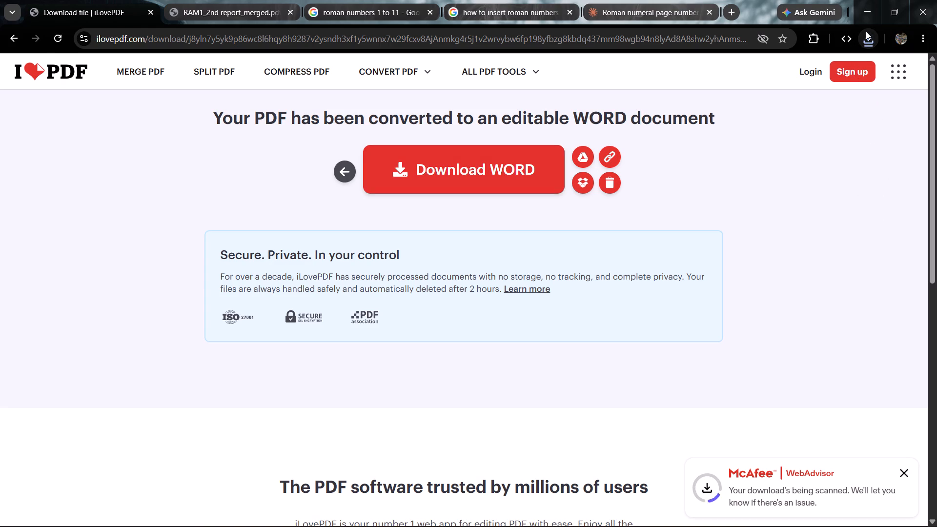
click(866, 31)
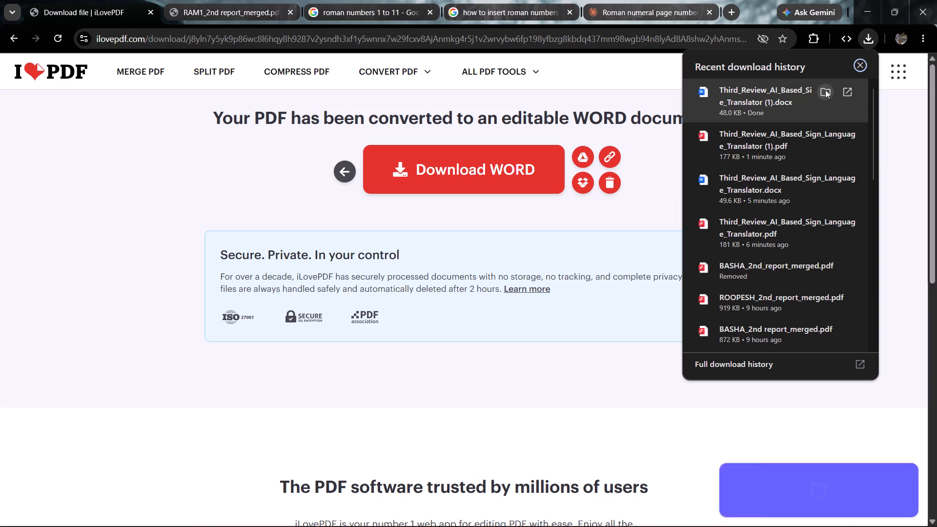
click(825, 88)
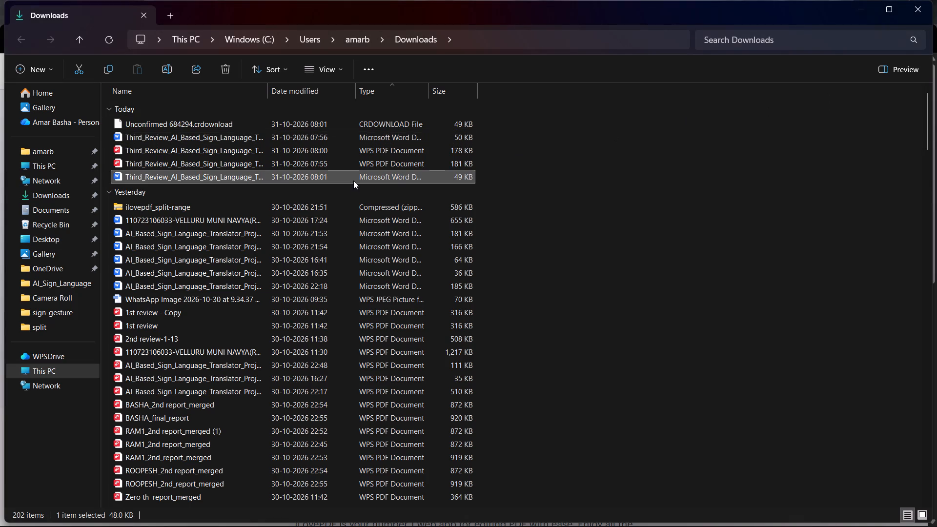
double_click(353, 181)
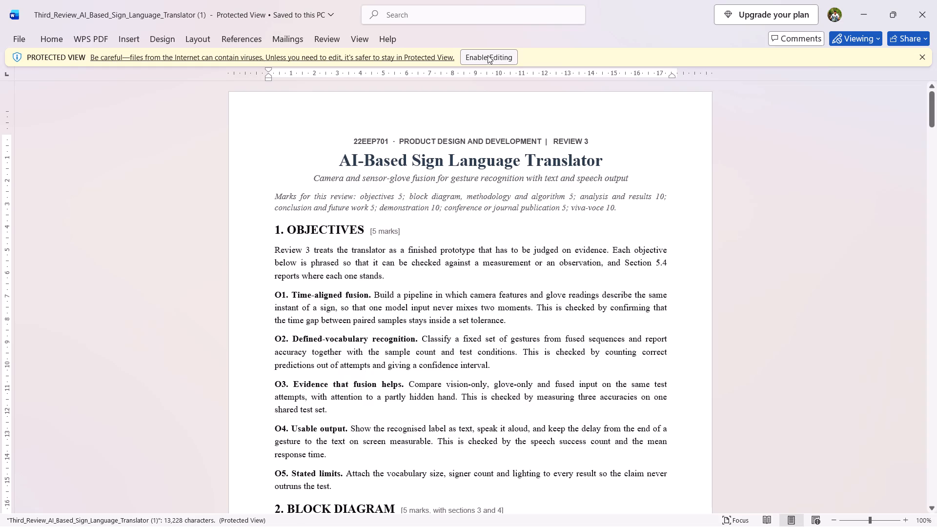
click(488, 56)
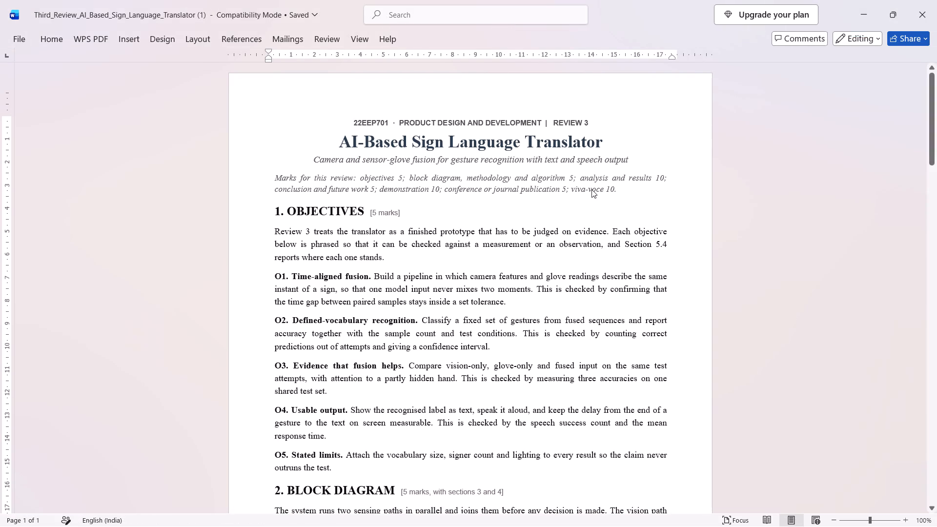
Delete the title block above the Objectives heading, from the 22EEP701 line through the marks summary, keeping the heading's number.
drag(620, 190, 352, 122)
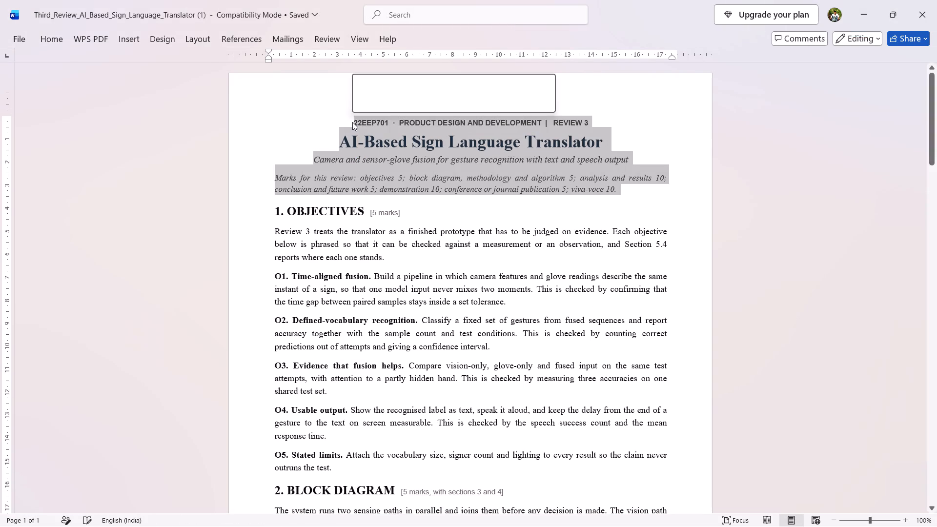
key(BackSpace)
key(BackSpace)
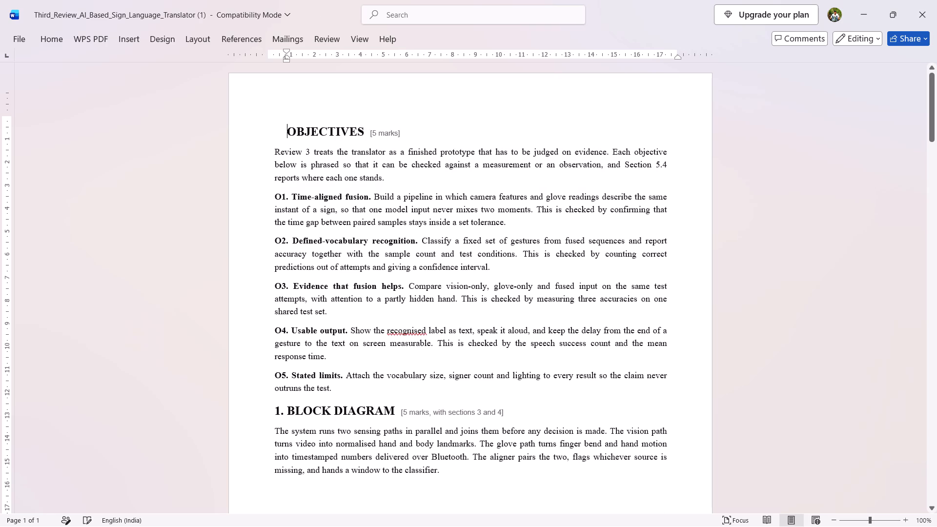
key(ctrl+z)
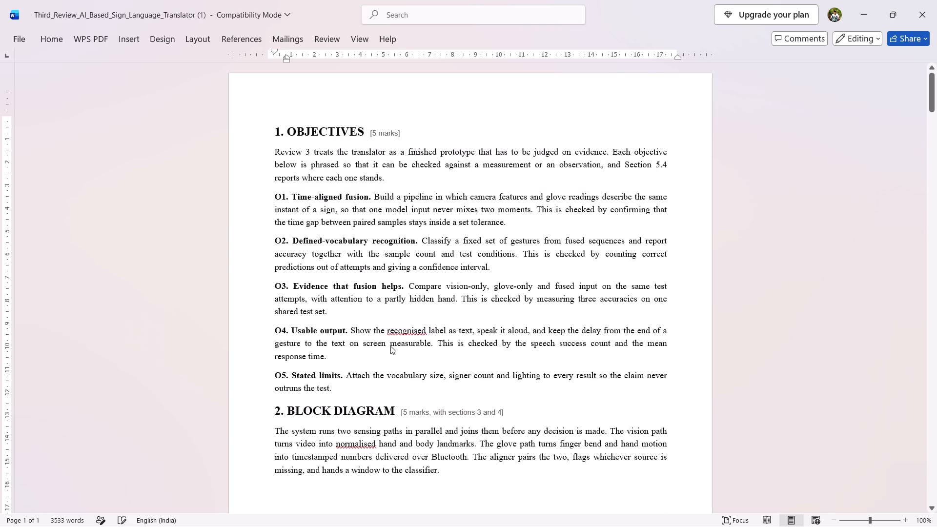
Format the Objectives heading and all its paragraphs through O5 as 12 pt Times New Roman.
drag(334, 394, 286, 138)
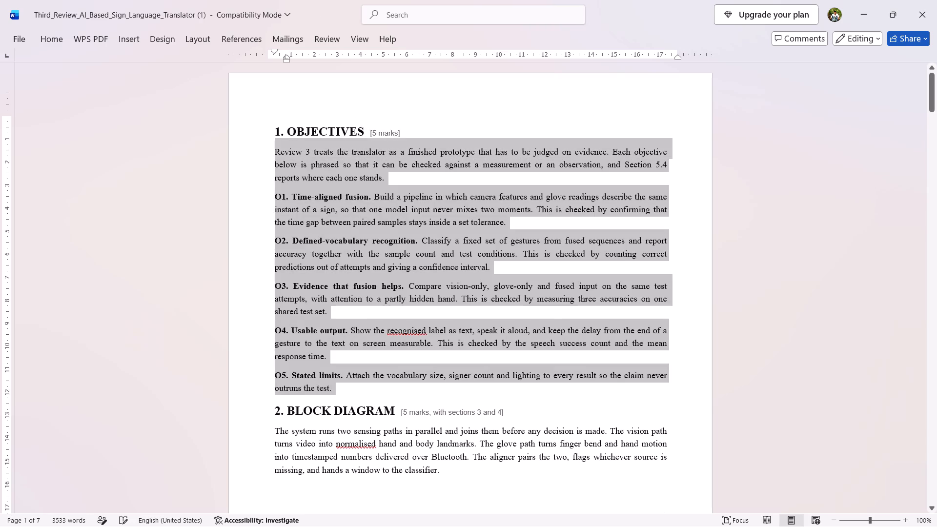
drag(286, 138, 285, 128)
click(379, 92)
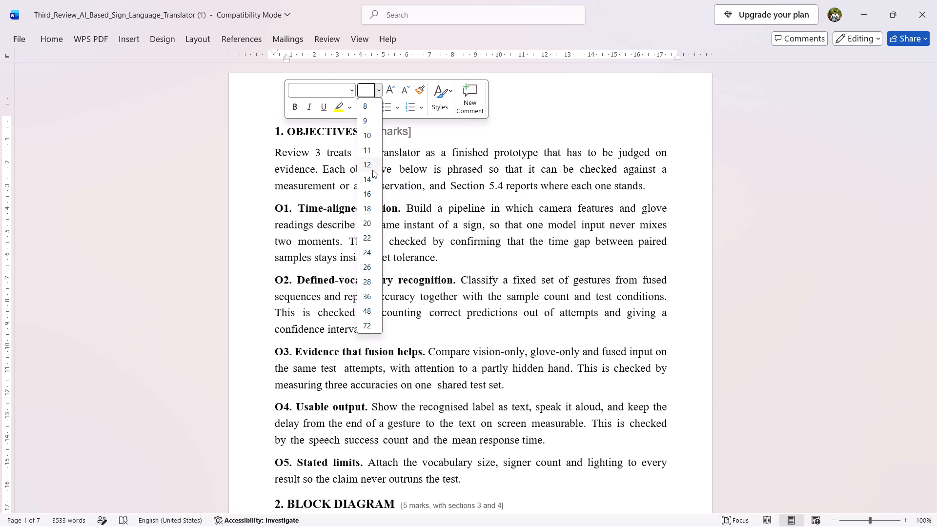
click(372, 170)
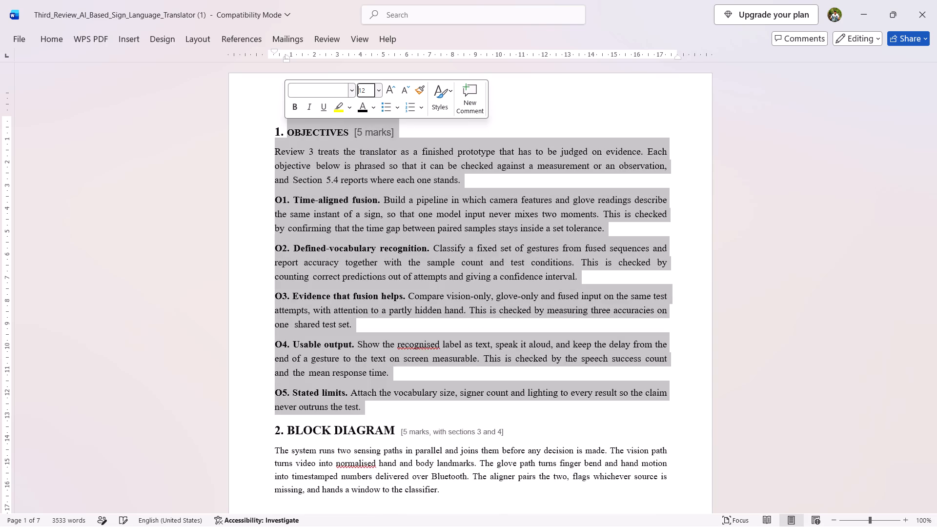
click(315, 92)
text(time)
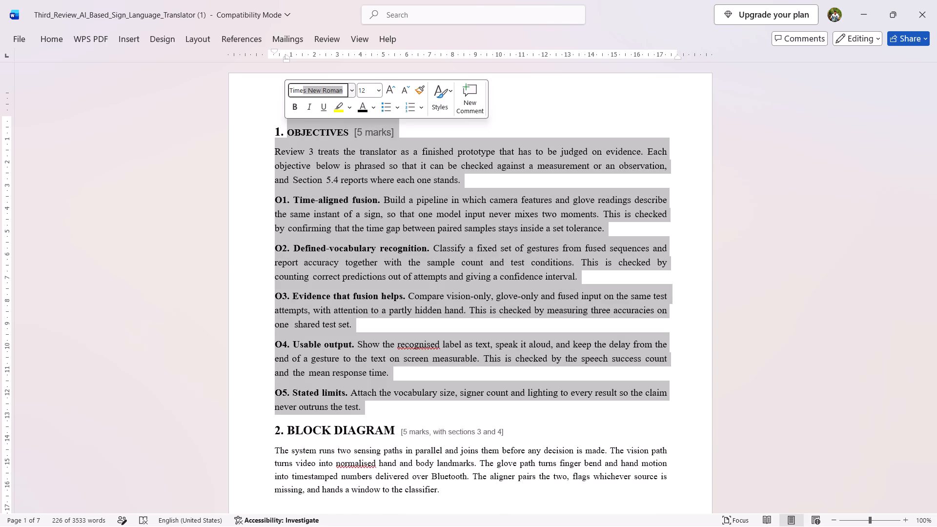
key(Return)
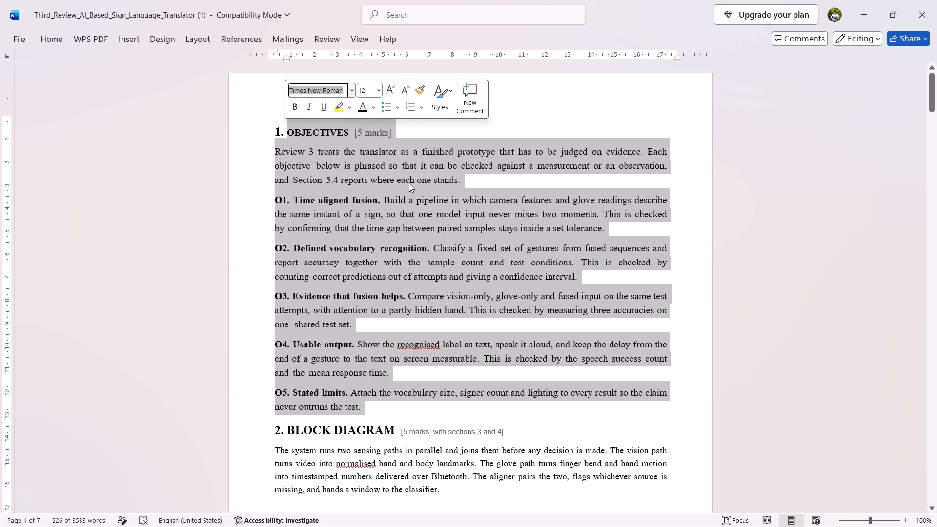
Delete the "[5 marks]" note after the OBJECTIVES heading.
click(406, 126)
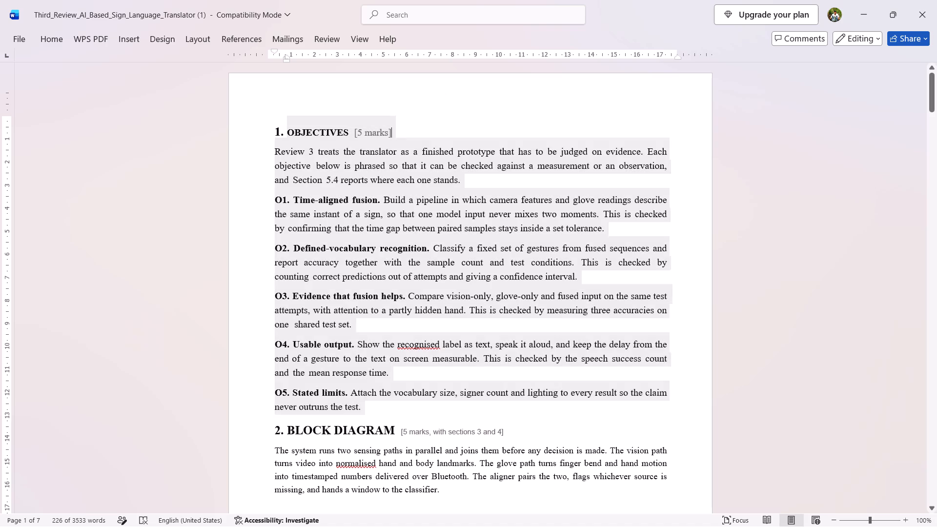
drag(398, 129, 362, 131)
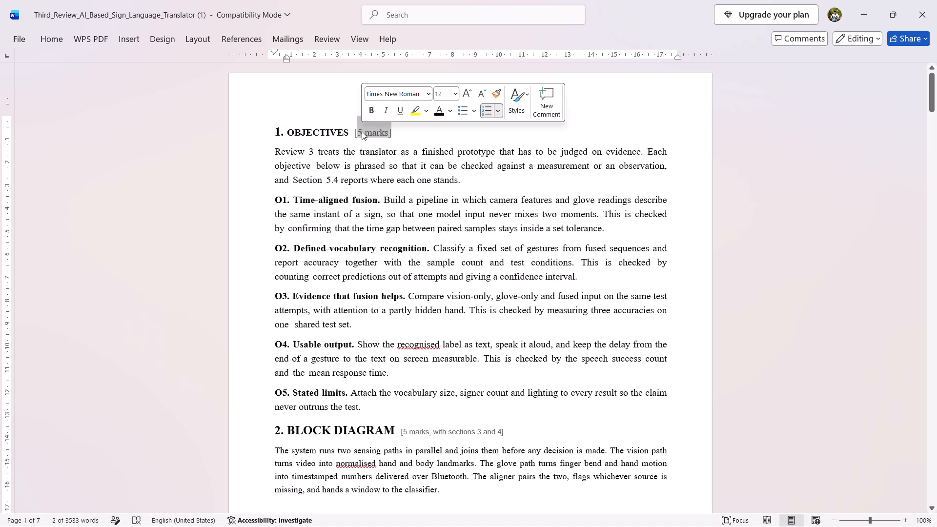
key(BackSpace)
key(BackSpace)
key(BackSpace)
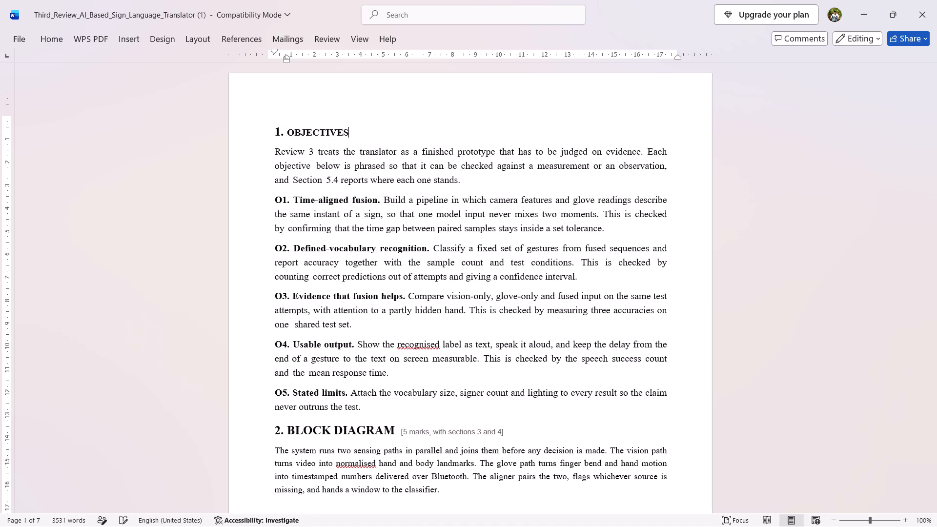
Switch to the Zero th report_merged PDF in WPS Office, examine its heading and page formatting, and return to the Word document.
key(alt+Tab)
key(alt+Tab)
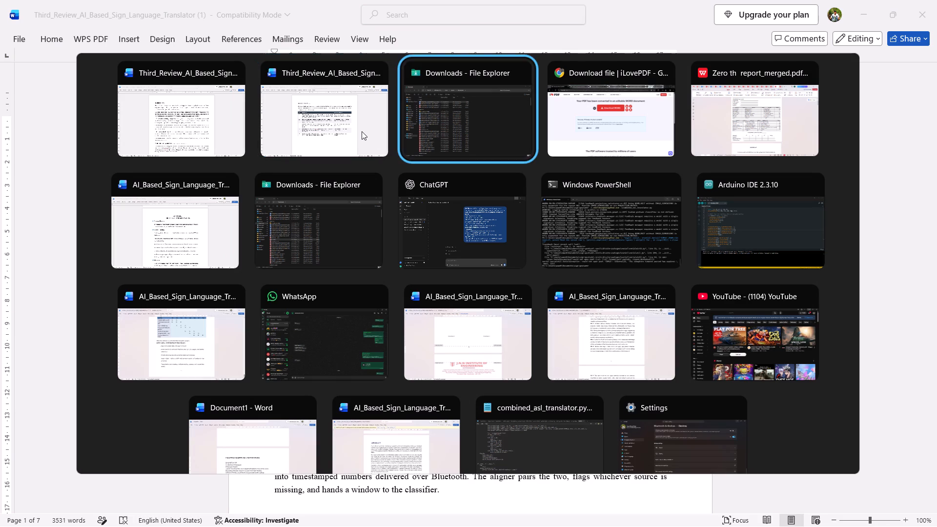
key(alt+Tab)
key(alt+Tab)
scroll(329, 246, down, 3)
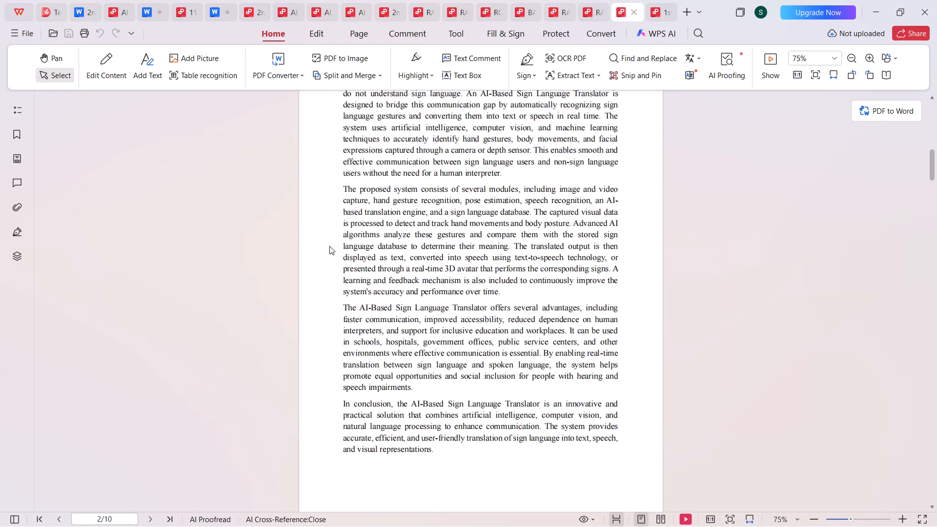
scroll(329, 246, up, 1)
scroll(329, 246, down, 1)
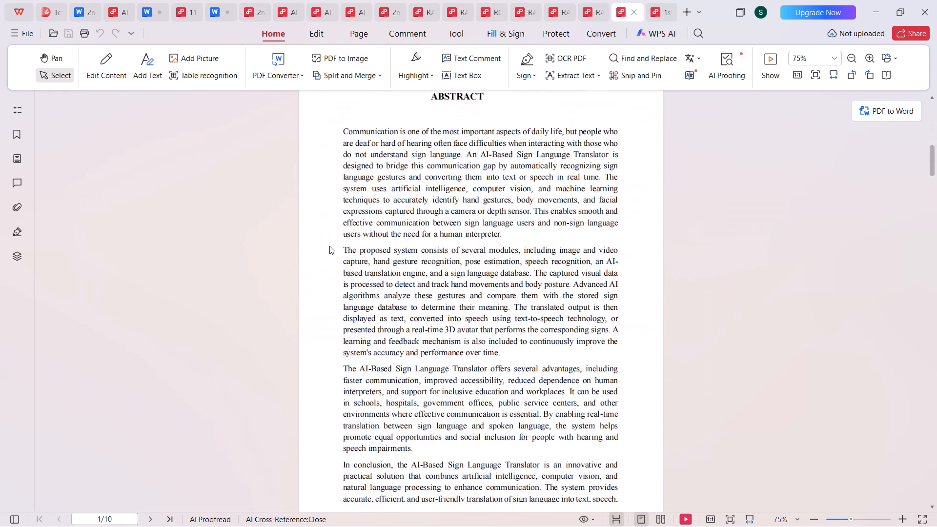
scroll(329, 246, down, 7)
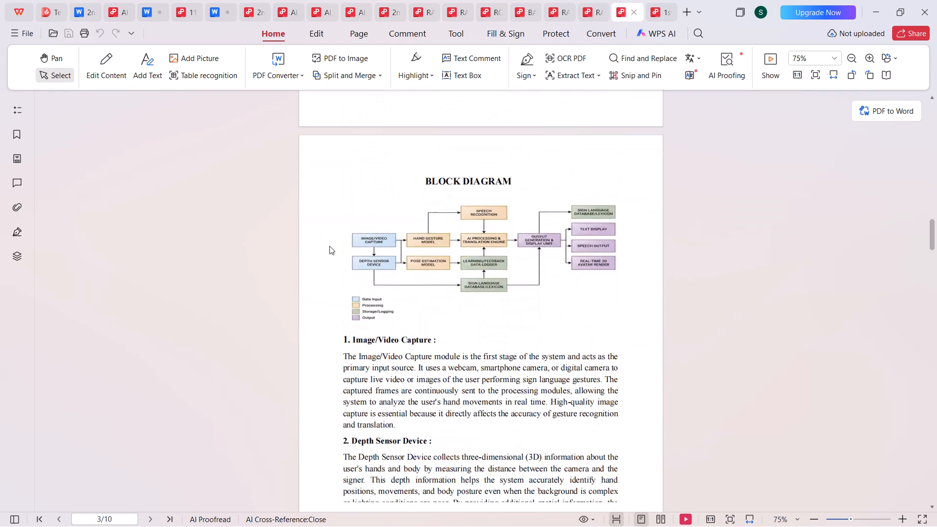
key(alt+Tab)
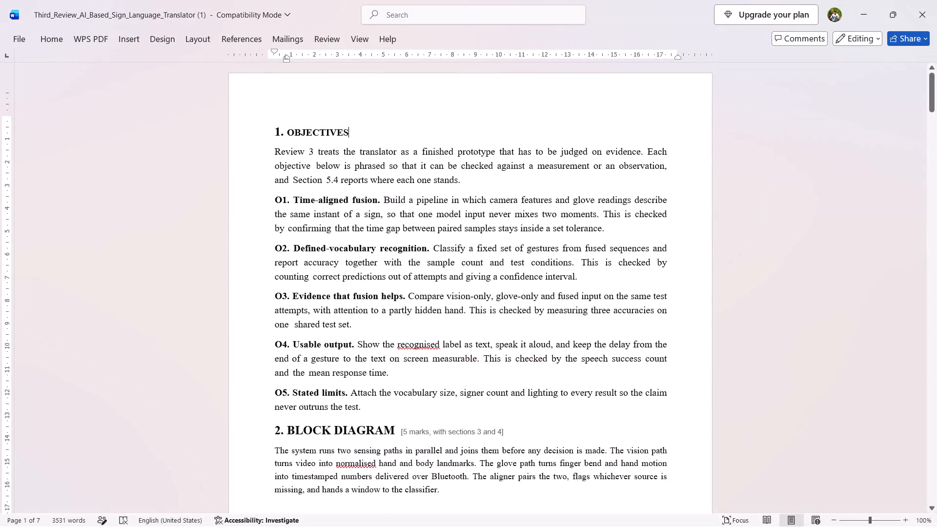
Remove the list number and its indentation from the OBJECTIVES heading.
click(285, 131)
key(BackSpace)
key(BackSpace)
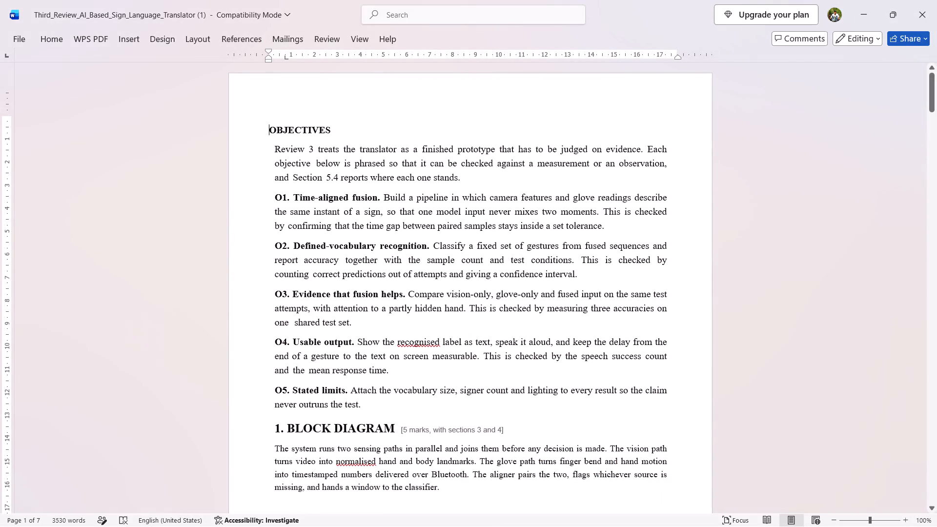
Set the OBJECTIVES heading's font size to 14.
drag(331, 129, 265, 132)
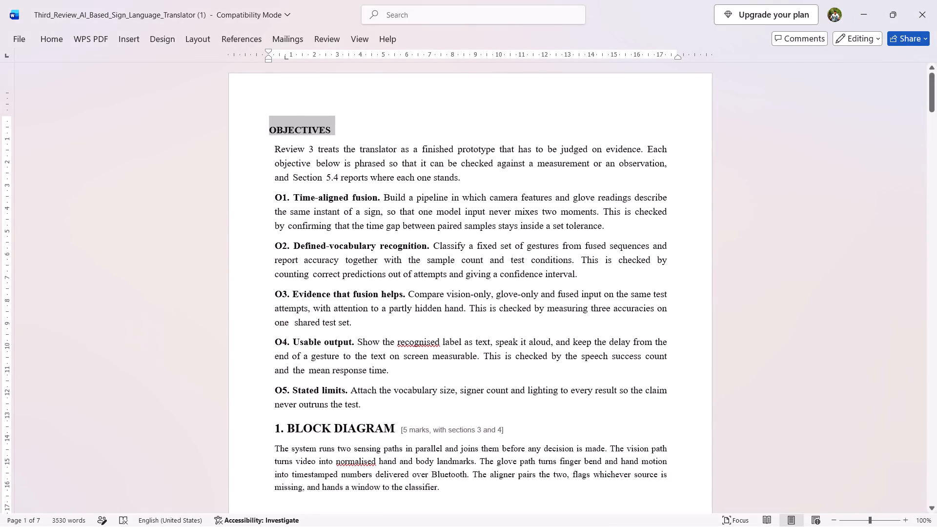
drag(265, 132, 271, 132)
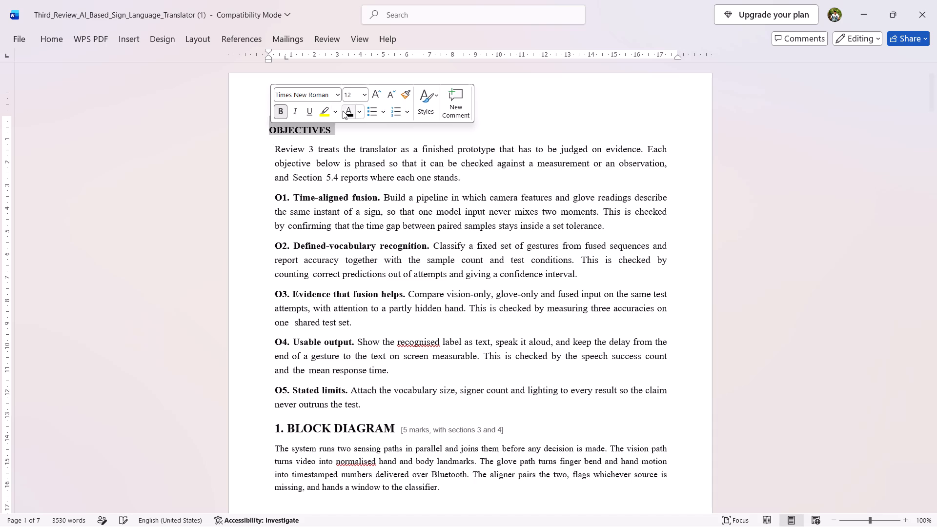
click(367, 98)
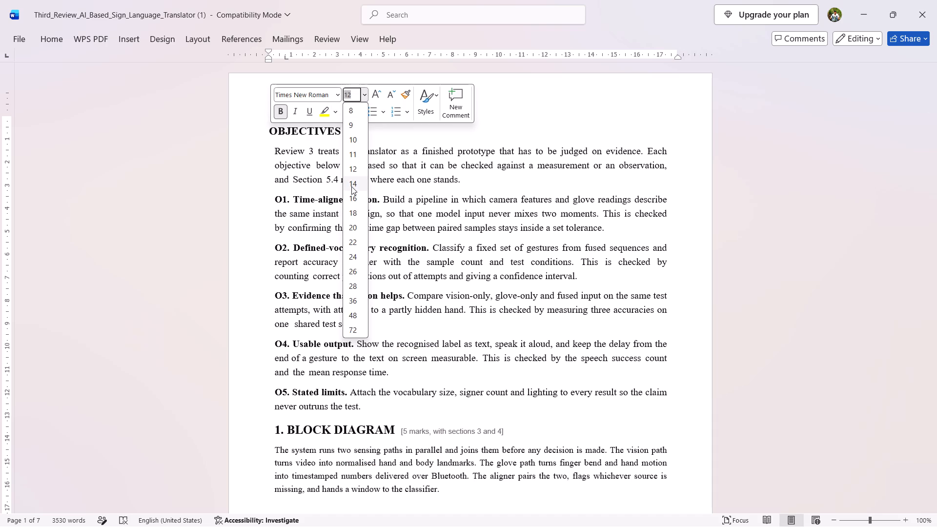
click(351, 186)
Increase the OBJECTIVES heading's left indent to just over 5.3 cm to place it near the middle of the page.
click(199, 41)
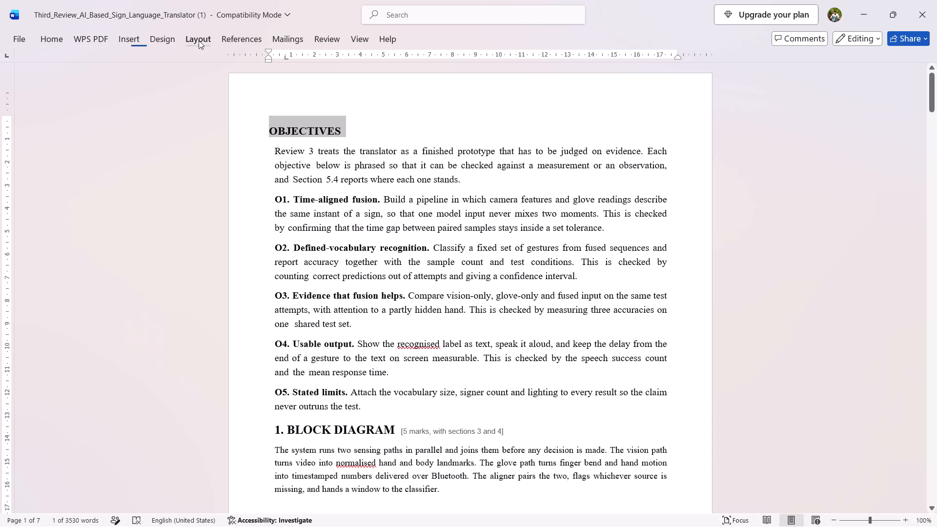
triple_click(291, 69)
triple_click(291, 69)
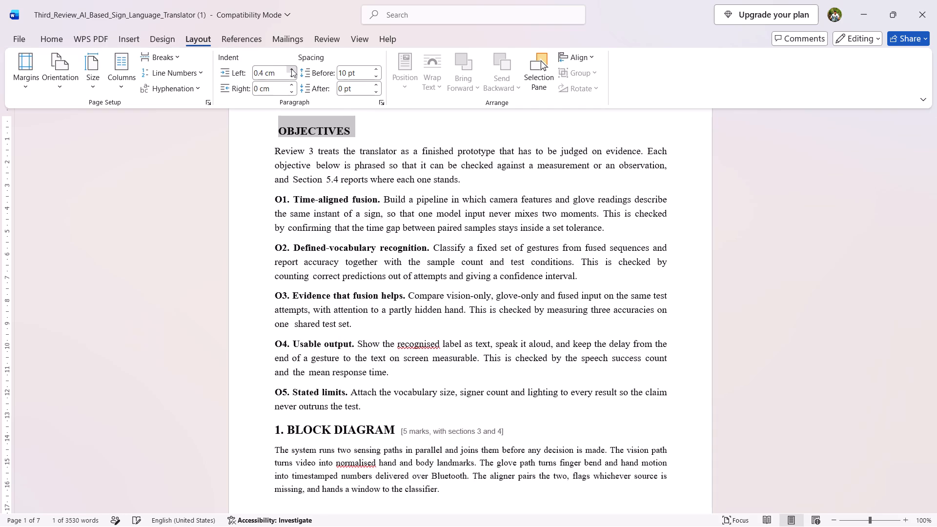
triple_click(291, 69)
triple_click(291, 69)
triple_click(291, 69)
triple_click(291, 69)
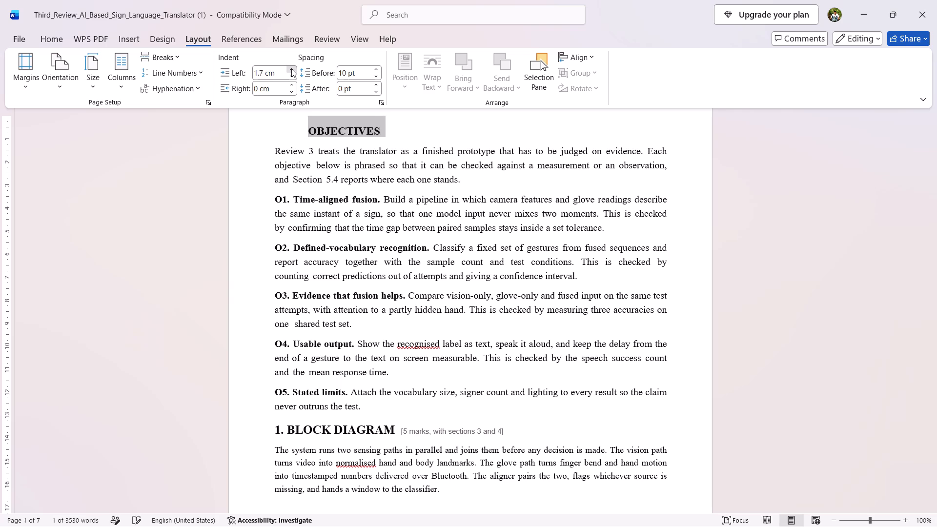
triple_click(291, 69)
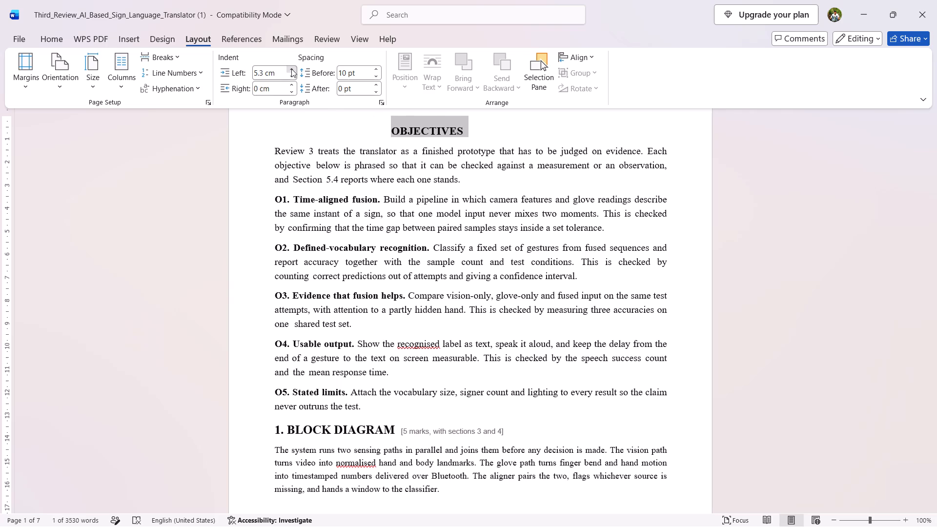
click(291, 69)
Insert blank line spacing between the OBJECTIVES heading and its first paragraph.
click(502, 129)
click(502, 129)
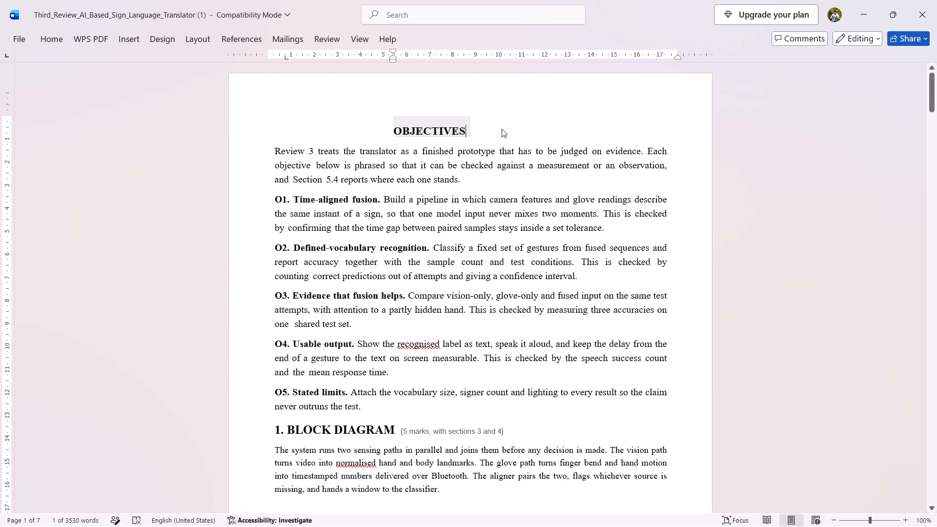
click(502, 129)
key(Return)
scroll(489, 190, down, 2)
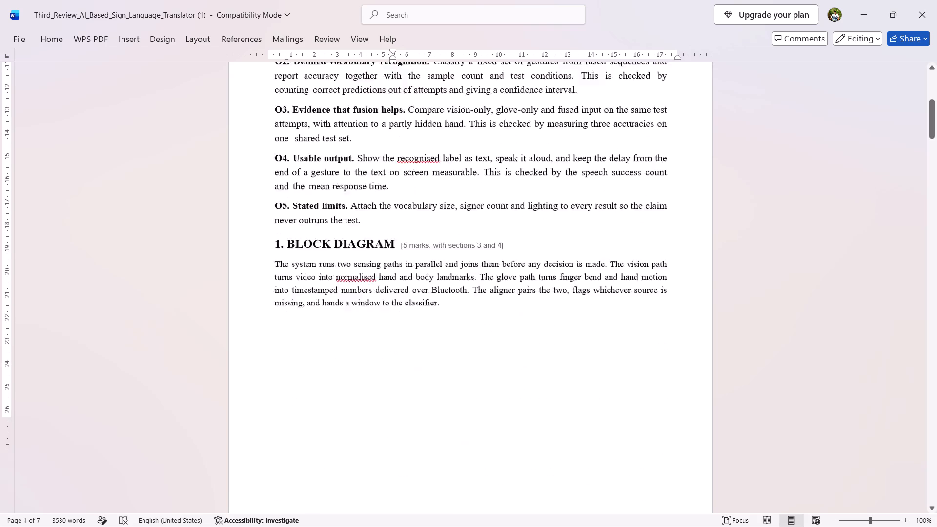
Insert blank lines after the O5 Stated limits paragraph until the BLOCK DIAGRAM heading starts on a new page.
scroll(489, 190, down, 1)
scroll(489, 190, up, 1)
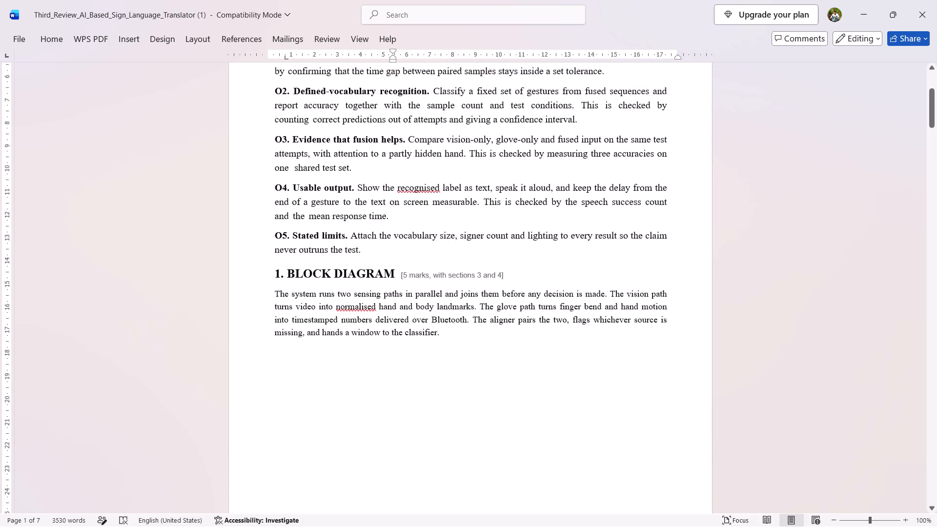
click(369, 254)
key(Return)
key(Return)
key(Return)
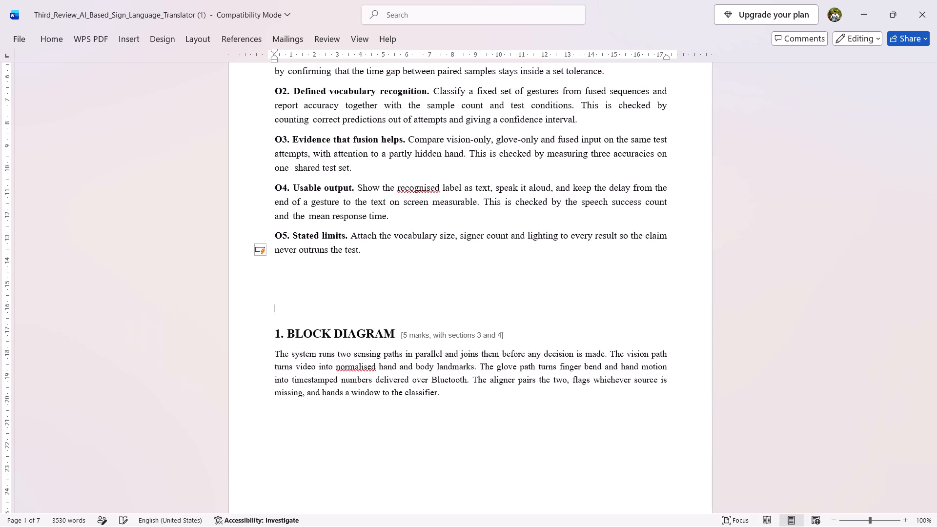
key(Return)
key(Return)
key(Return)
key(Return)
key(Return)
key(Return)
key(Return)
key(Return)
key(Return)
key(Return)
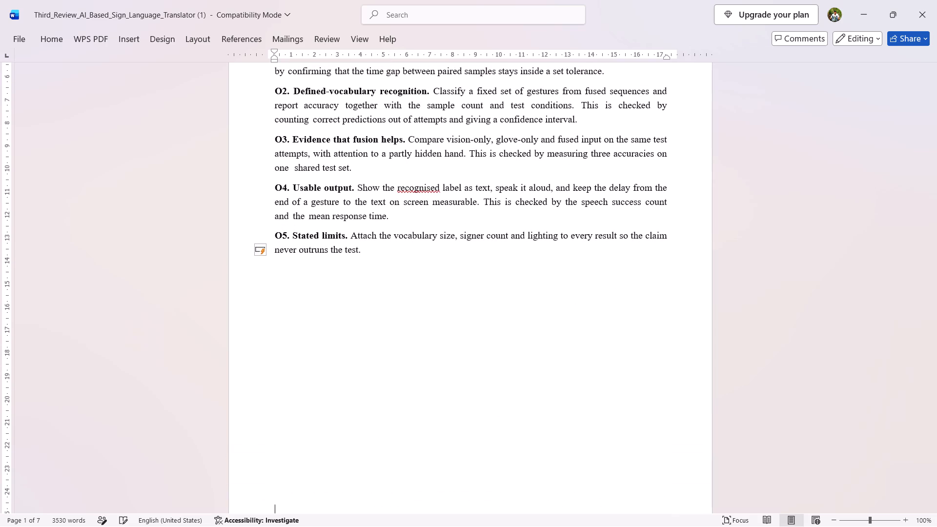
scroll(369, 254, down, 3)
key(backslash)
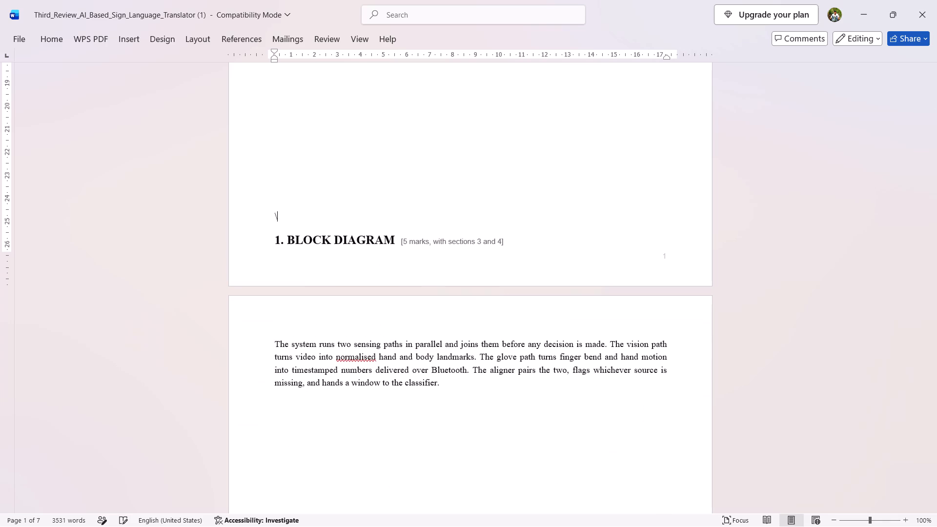
key(BackSpace)
key(Return)
key(Return)
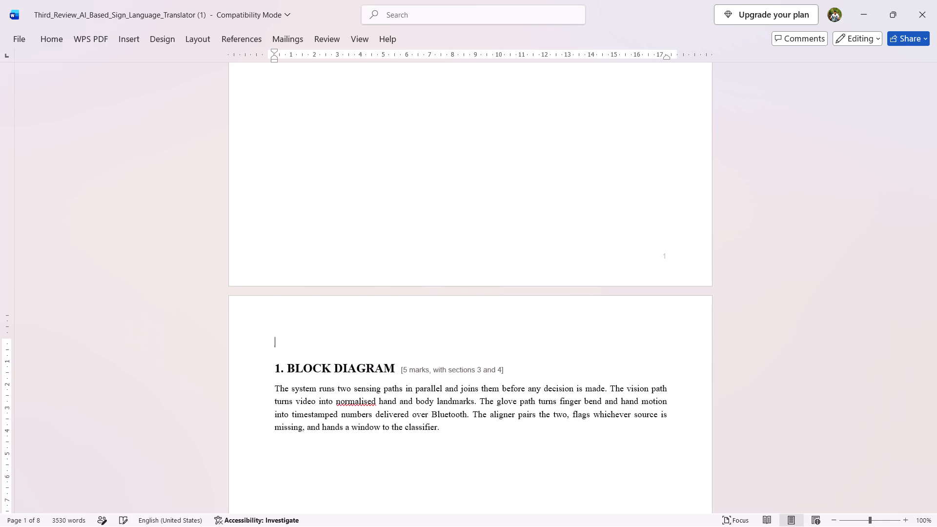
Reduce the Figure 1 two-path block diagram to about four fifths of its width, shrinking its height as well.
scroll(369, 254, down, 7)
scroll(369, 254, up, 1)
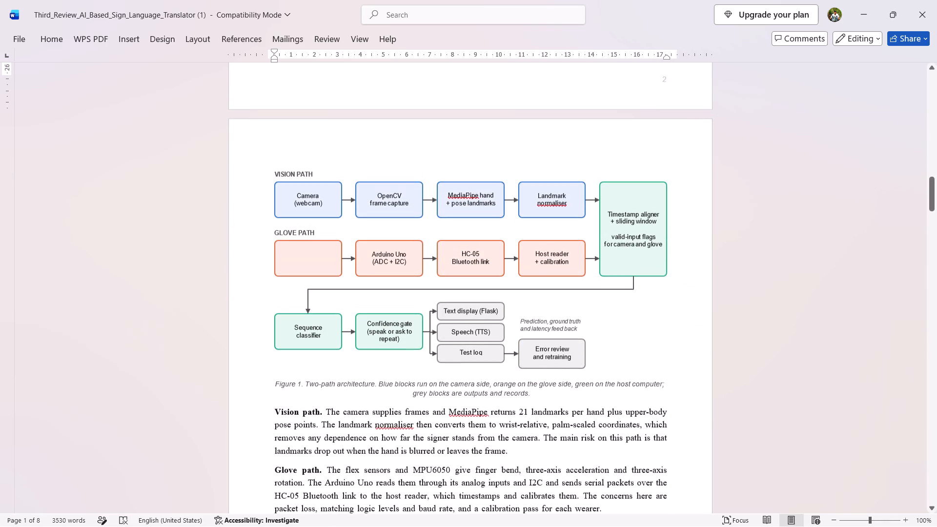
click(418, 262)
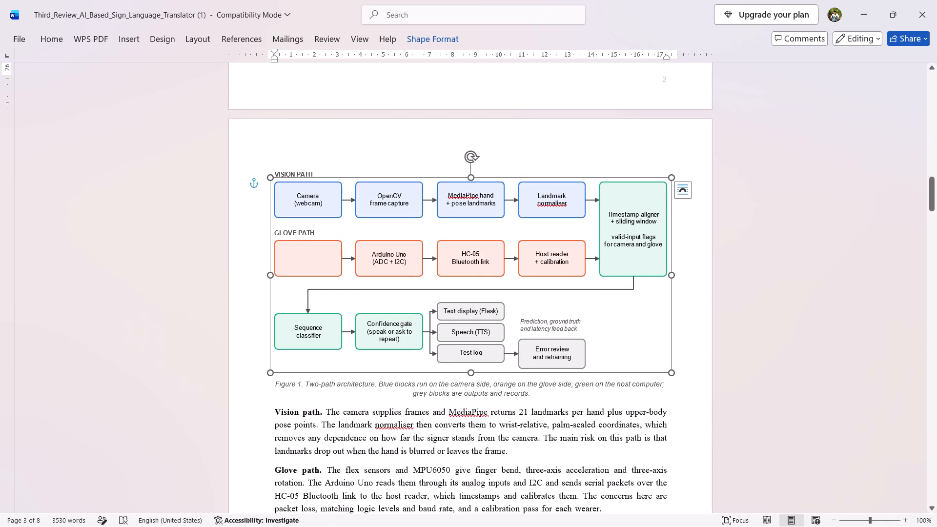
drag(671, 372, 578, 304)
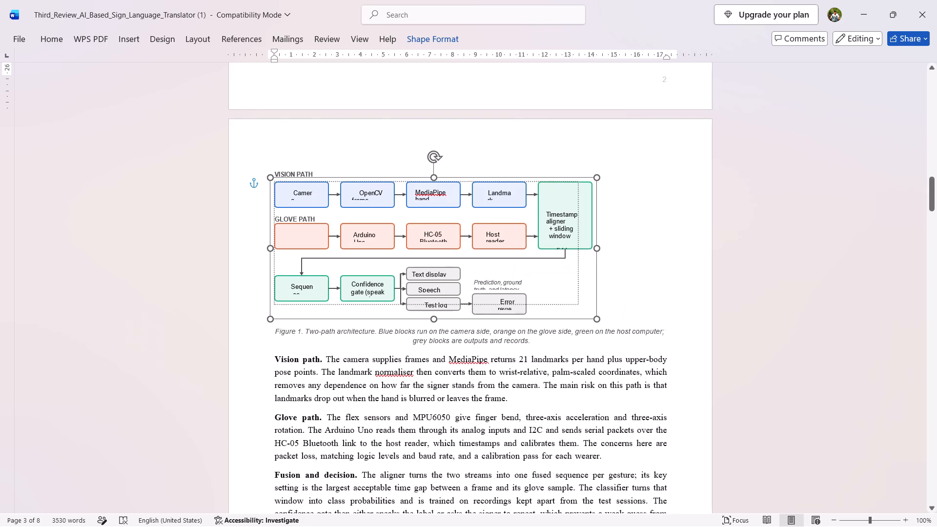
drag(578, 304, 577, 304)
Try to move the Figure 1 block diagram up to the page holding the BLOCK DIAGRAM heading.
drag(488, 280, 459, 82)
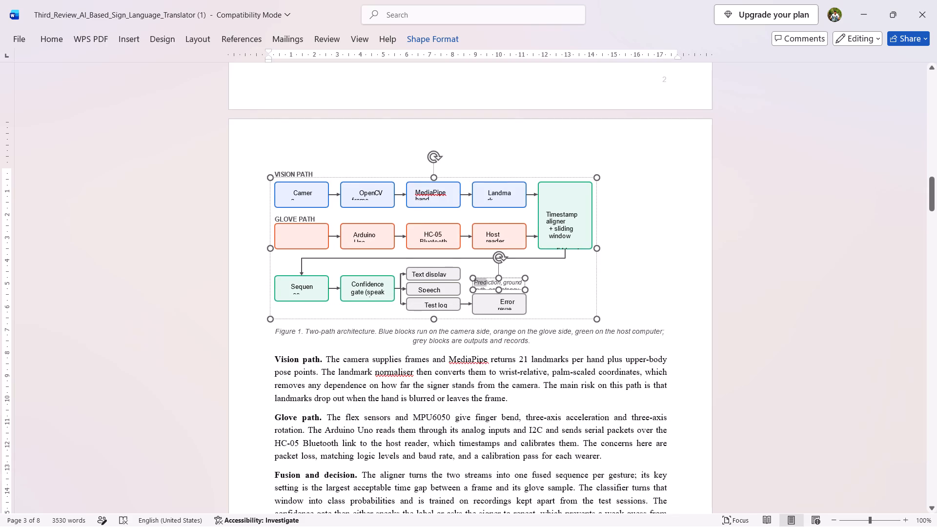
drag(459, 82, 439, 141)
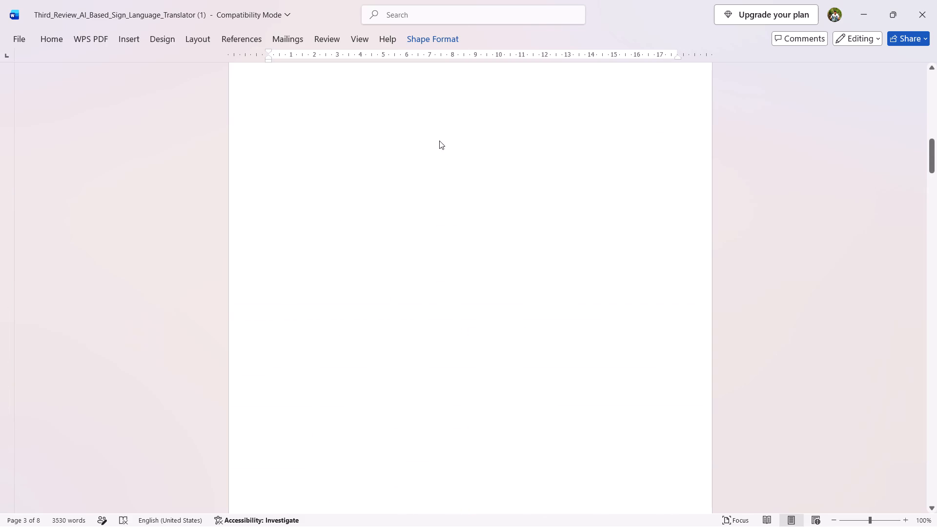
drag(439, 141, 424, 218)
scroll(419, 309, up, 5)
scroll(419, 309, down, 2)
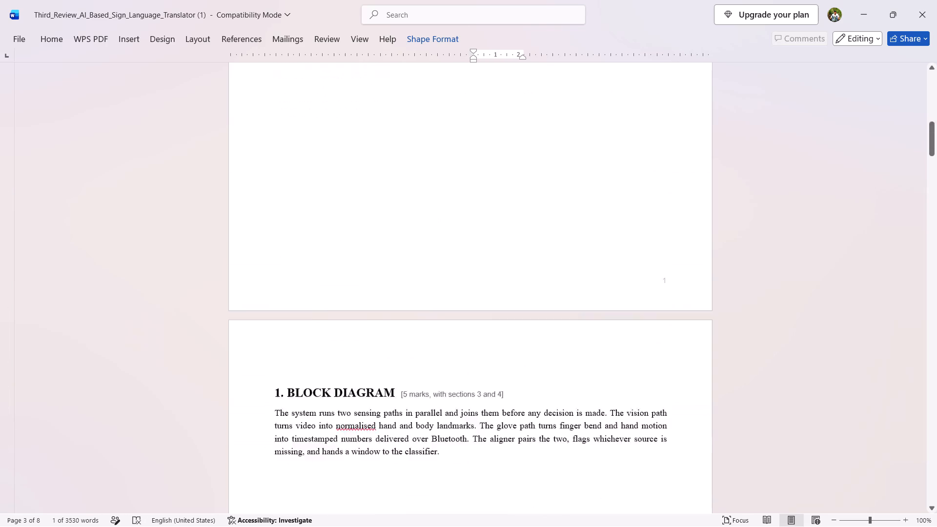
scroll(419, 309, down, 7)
Delete the italic "Prediction, ground truth and latency" text box above the error review box in the block diagram.
click(562, 387)
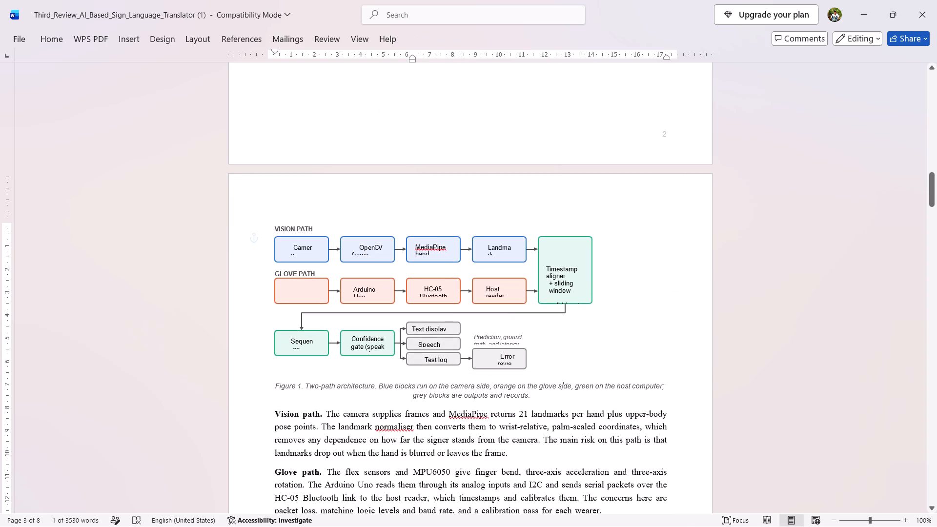
click(508, 343)
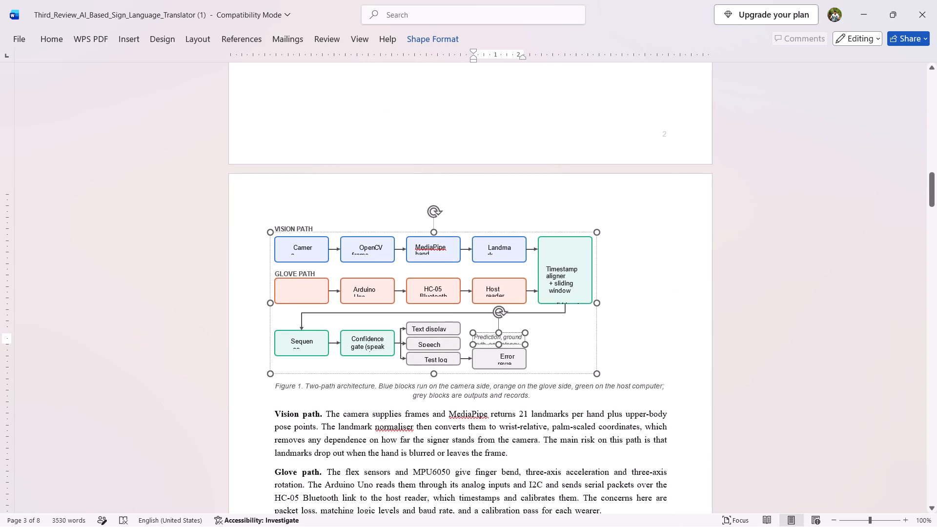
key(Delete)
key(BackSpace)
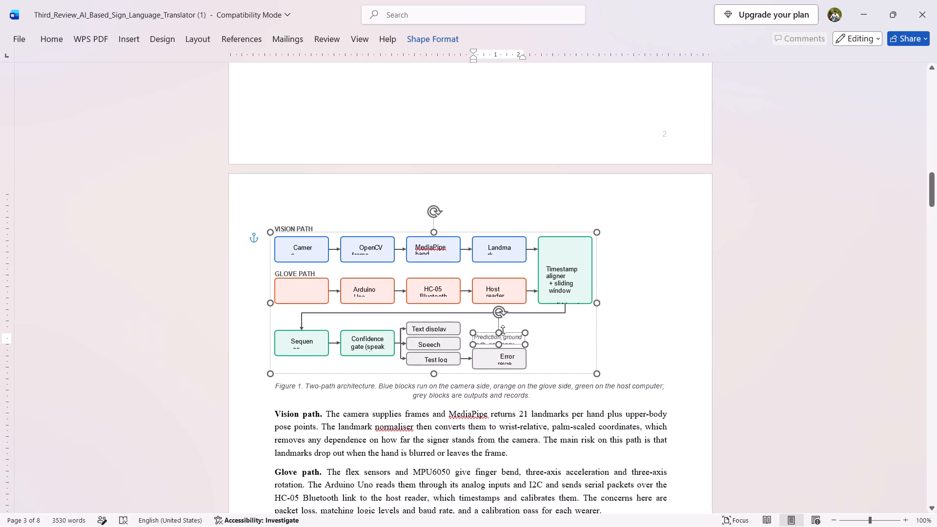
click(510, 331)
key(Delete)
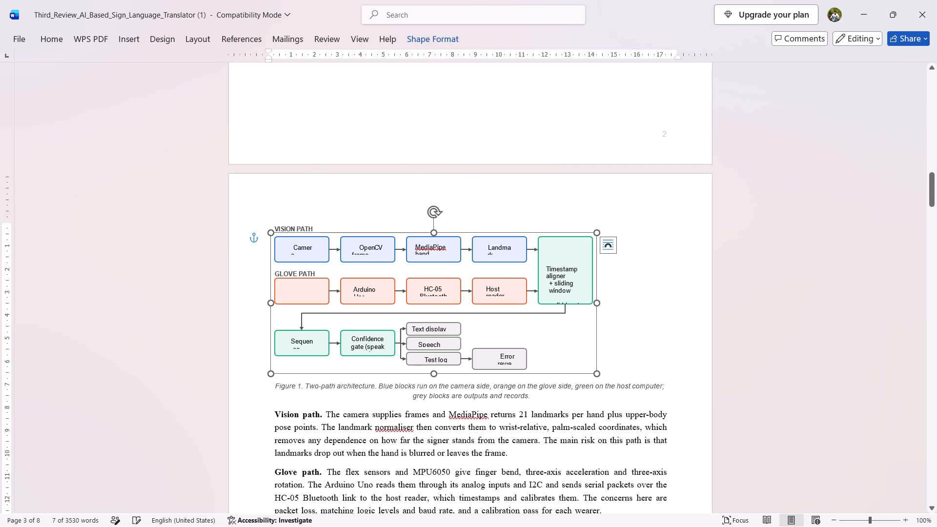
Shrink the whole Figure 1 block diagram further in both directions, to slightly over half the text width.
drag(605, 373, 591, 373)
click(591, 373)
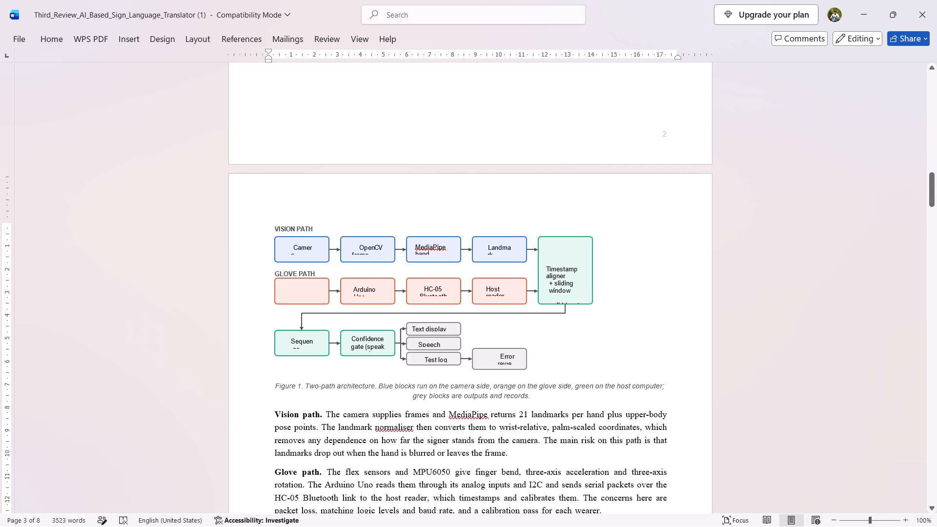
click(519, 325)
click(466, 310)
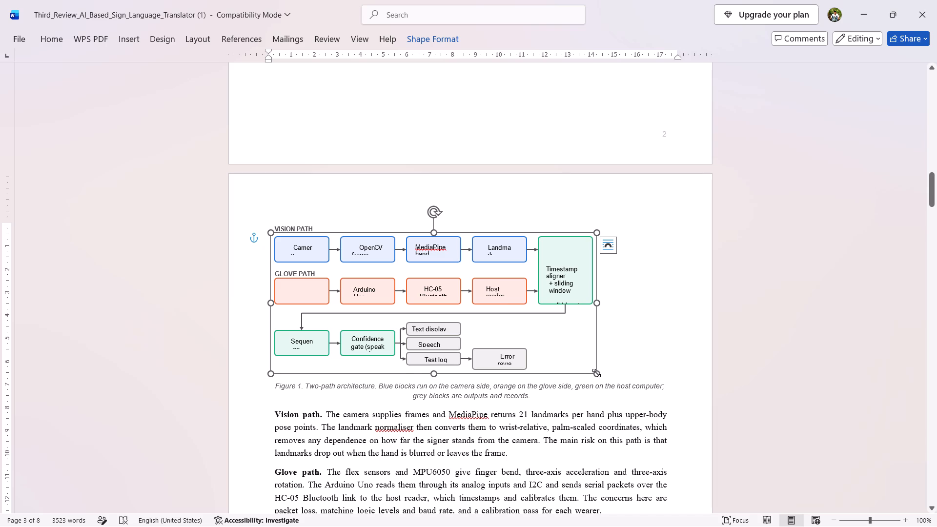
drag(596, 373, 471, 304)
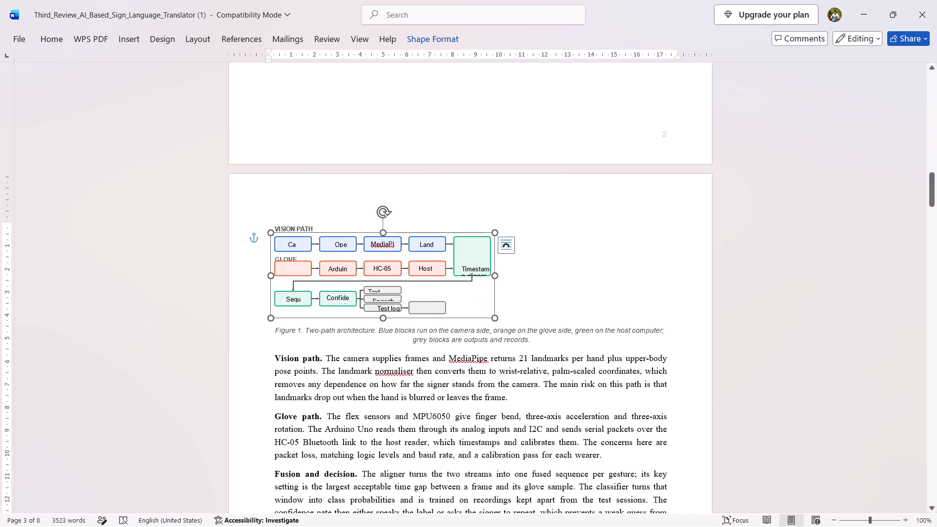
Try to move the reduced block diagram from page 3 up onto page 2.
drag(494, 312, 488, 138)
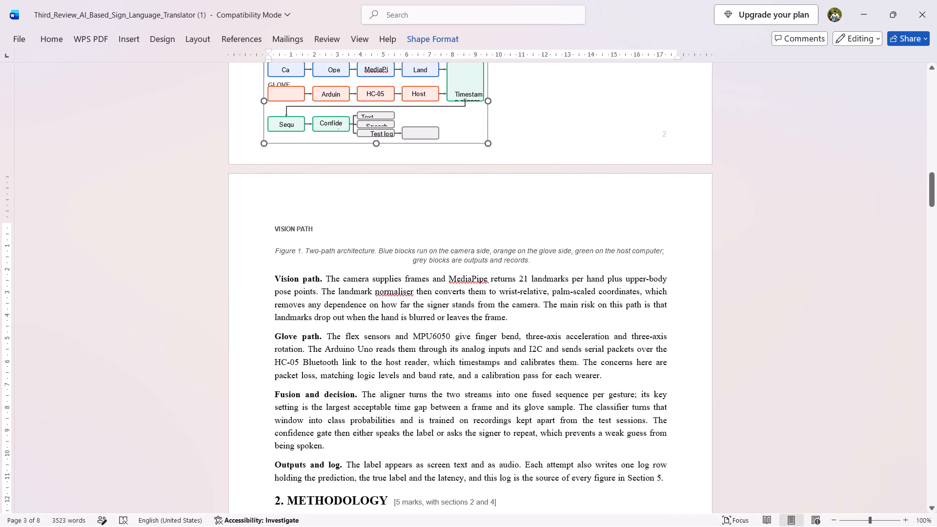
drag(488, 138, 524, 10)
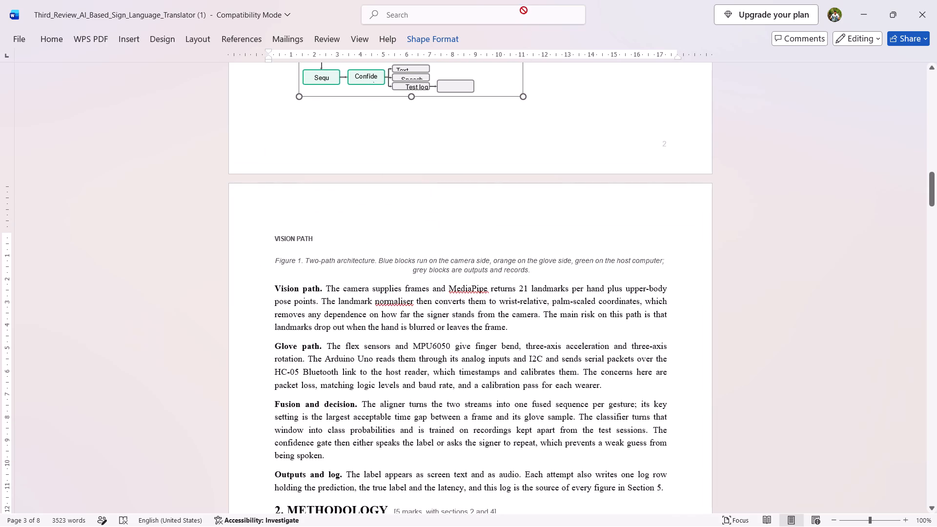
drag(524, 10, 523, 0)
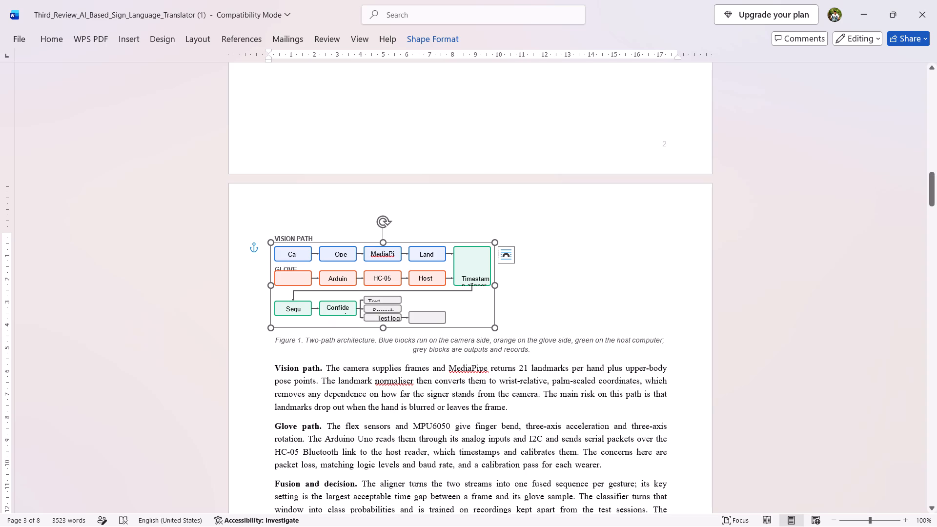
Move the whole block diagram from page 3 to the blank area of page 2 below the BLOCK DIAGRAM paragraph.
click(413, 295)
click(413, 295)
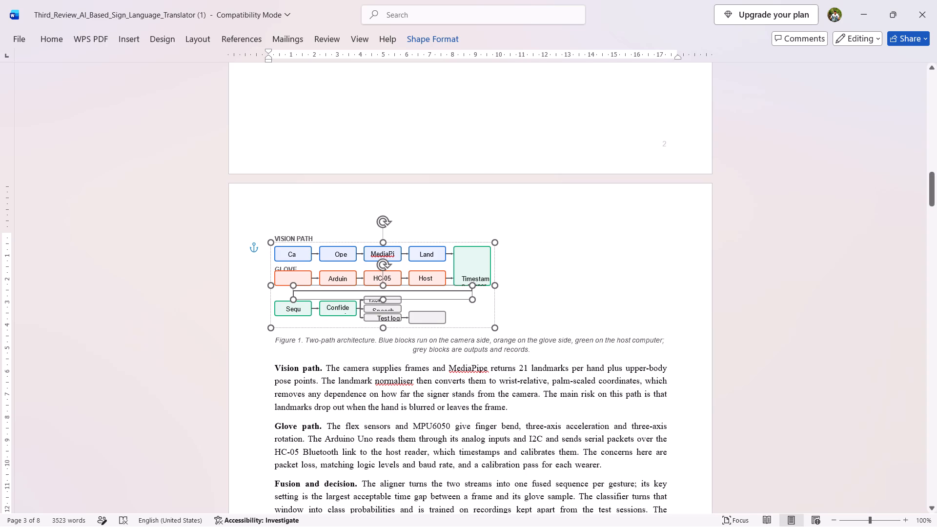
click(583, 285)
click(426, 271)
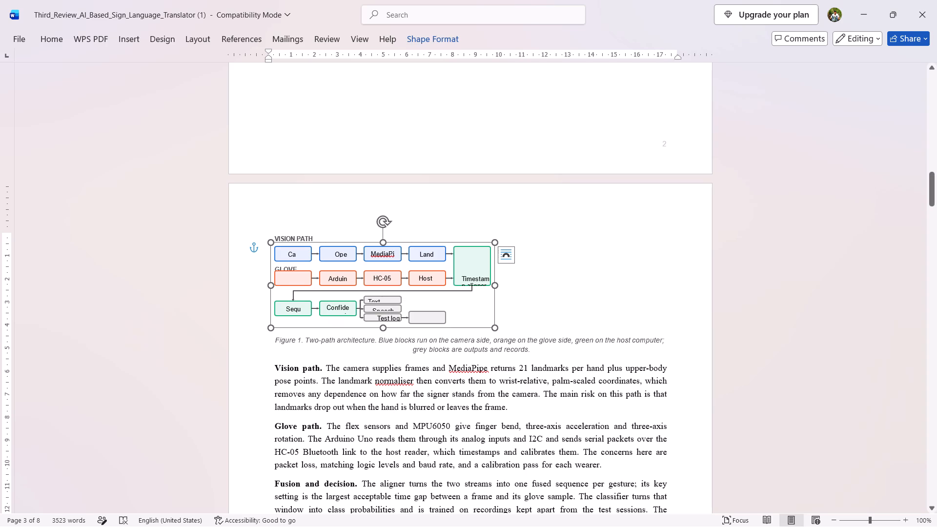
drag(388, 243, 406, 95)
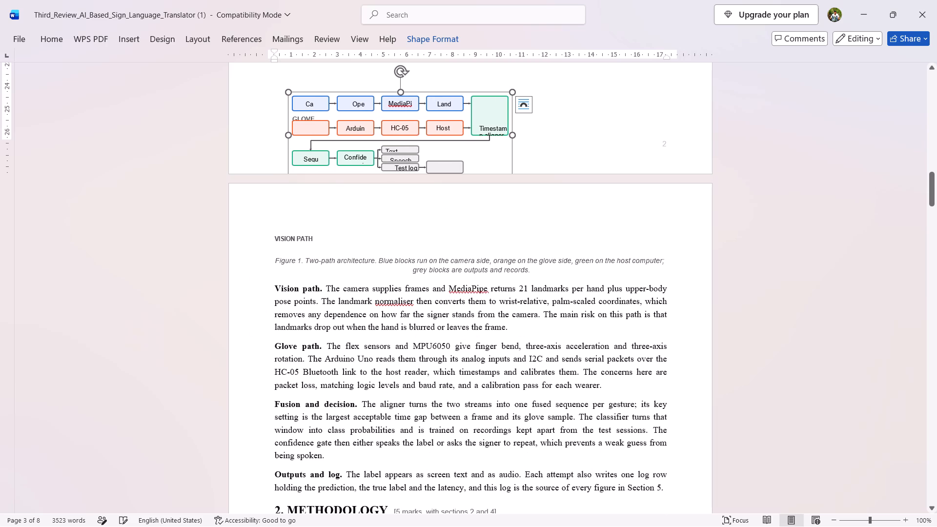
scroll(455, 247, up, 2)
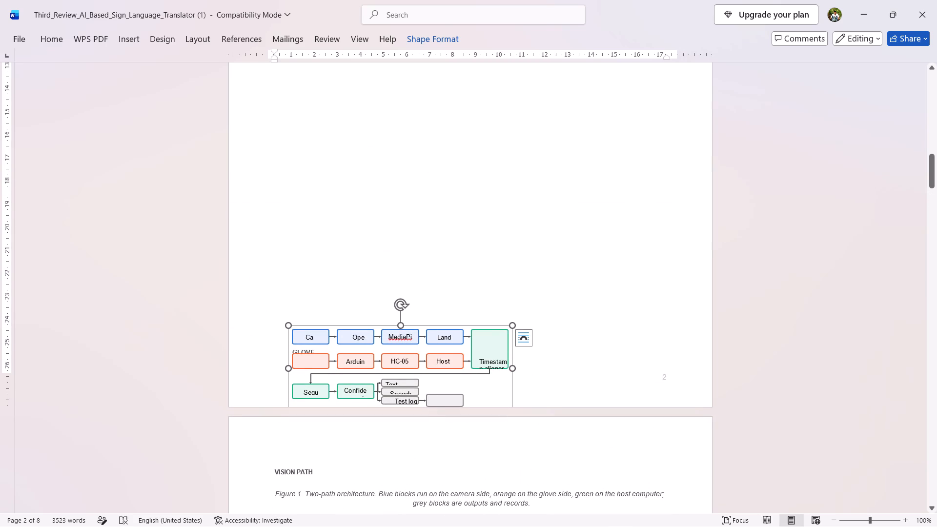
drag(409, 324, 429, 131)
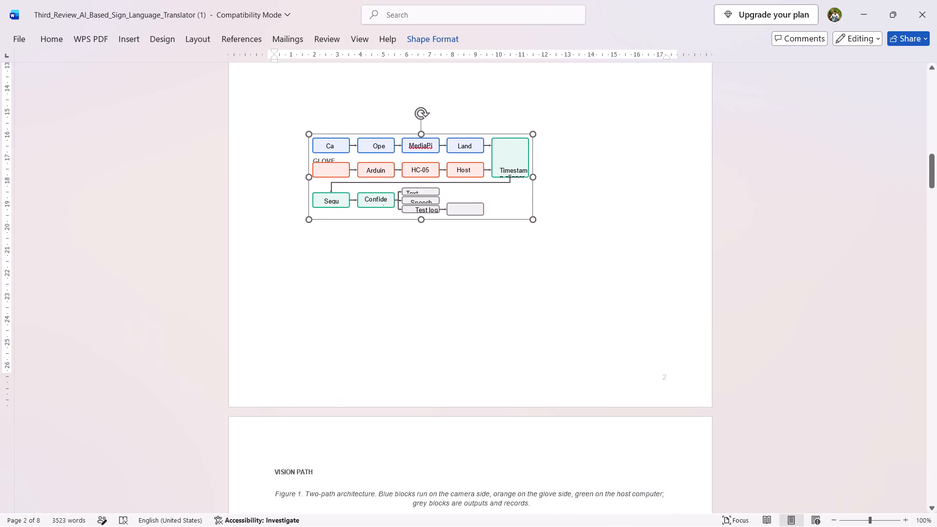
drag(429, 131, 432, 121)
scroll(443, 201, up, 1)
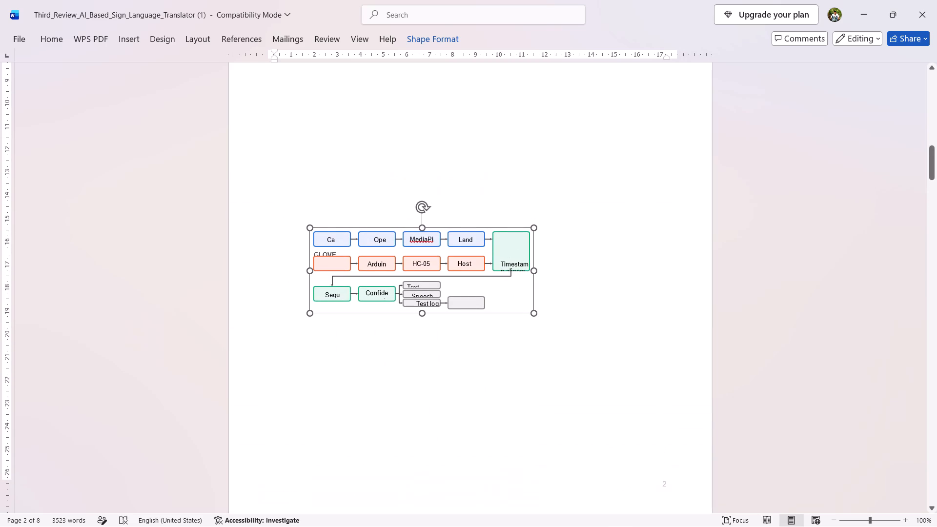
drag(433, 224, 439, 109)
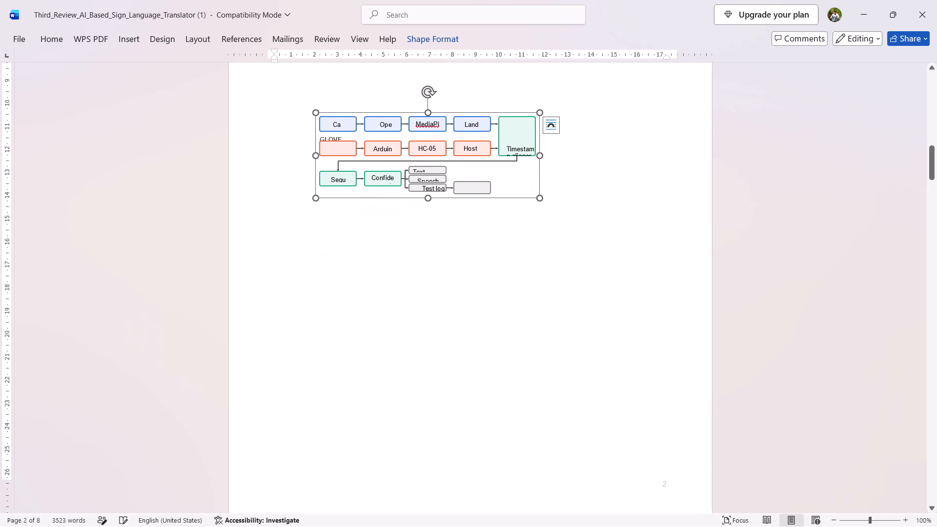
Widen the block diagram to most of the text width and place it closer below the BLOCK DIAGRAM paragraph.
scroll(439, 109, up, 2)
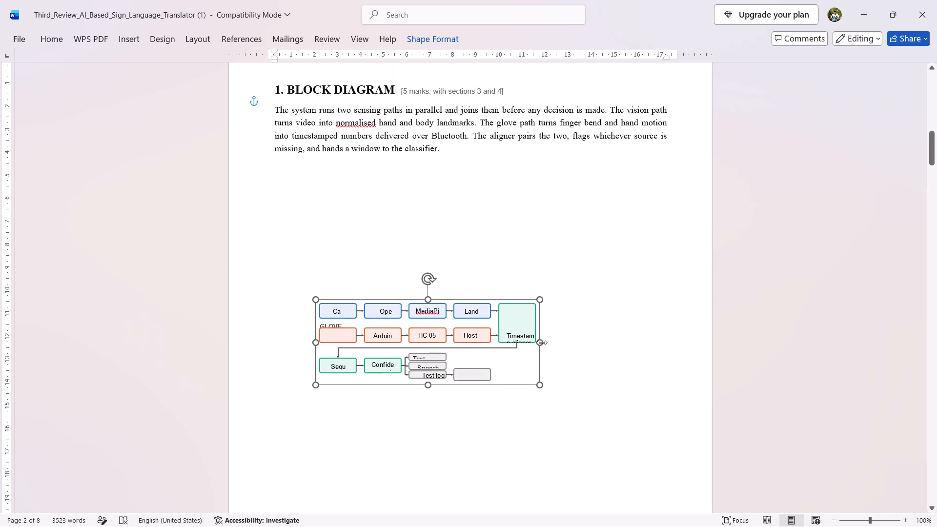
drag(542, 343, 635, 317)
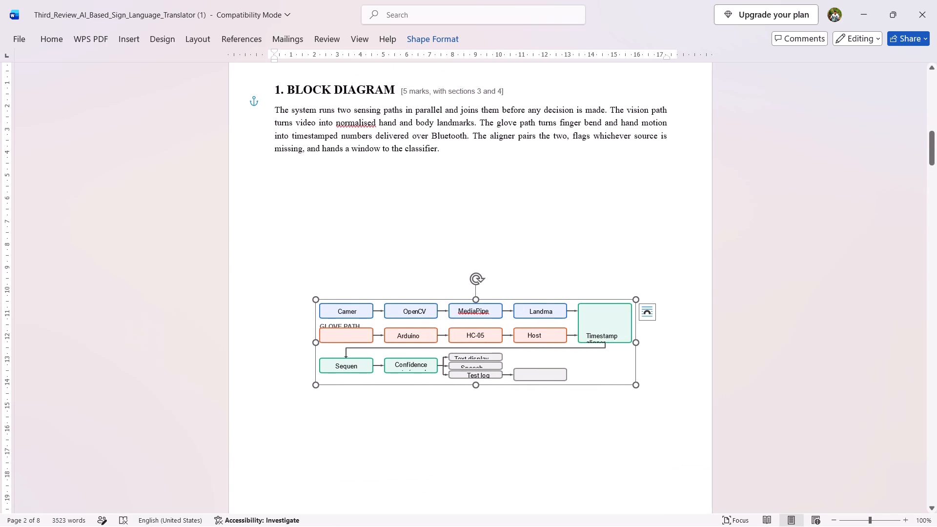
drag(495, 298, 475, 219)
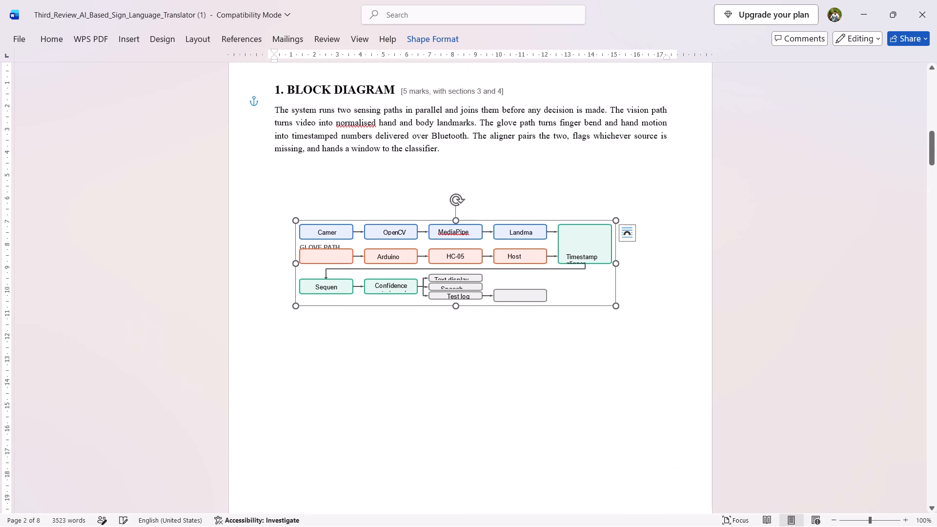
Set the font size of the paragraph under the BLOCK DIAGRAM heading to 12.
drag(442, 152, 296, 113)
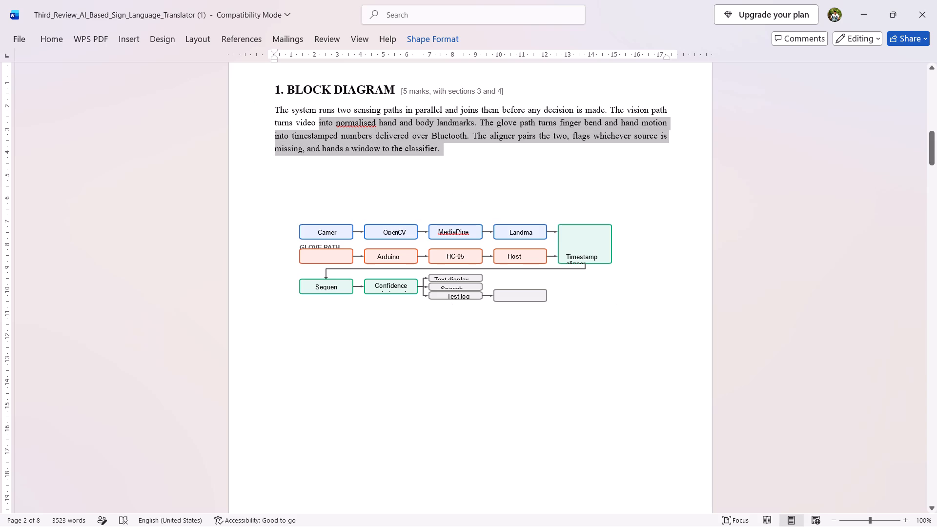
drag(296, 113, 280, 111)
click(371, 73)
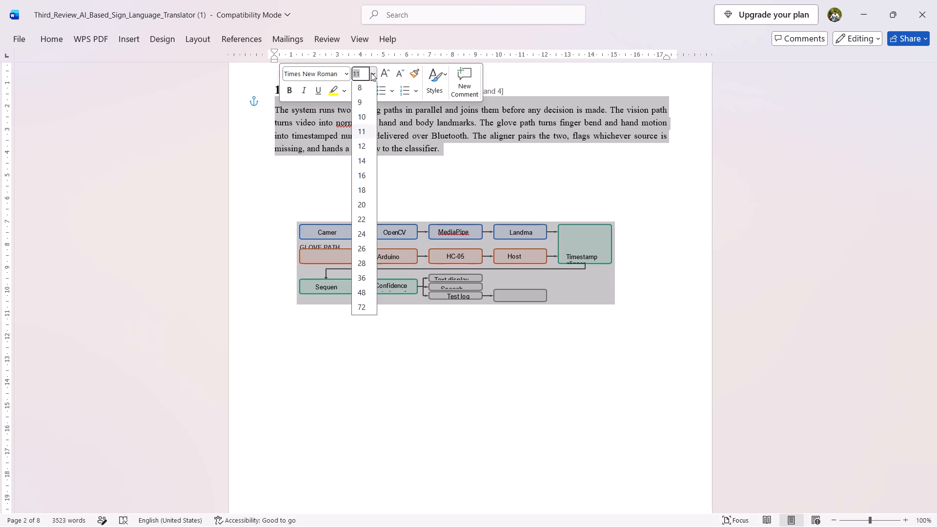
click(367, 145)
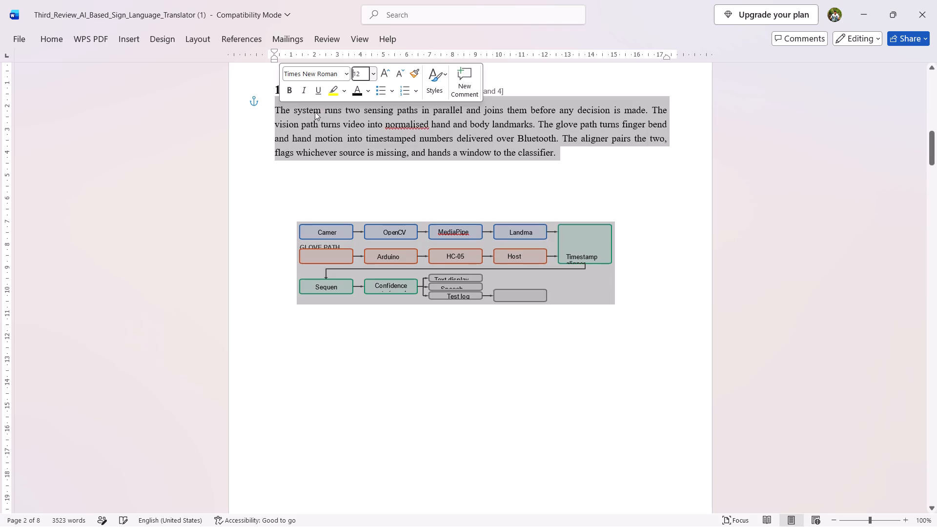
click(267, 126)
Set the font size of the BLOCK DIAGRAM heading to 14.
drag(288, 87, 382, 86)
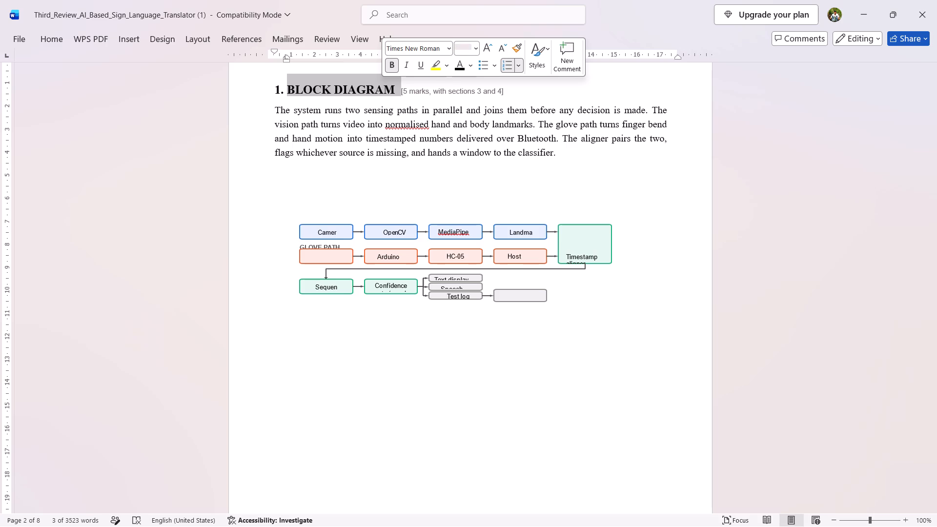
click(476, 50)
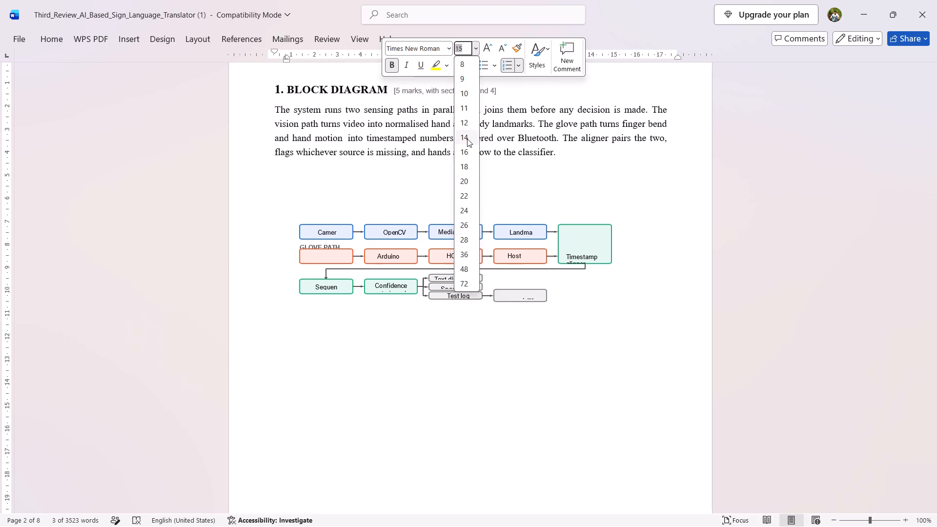
click(467, 139)
Delete the bracketed marks note beside the BLOCK DIAGRAM heading.
drag(505, 91, 409, 92)
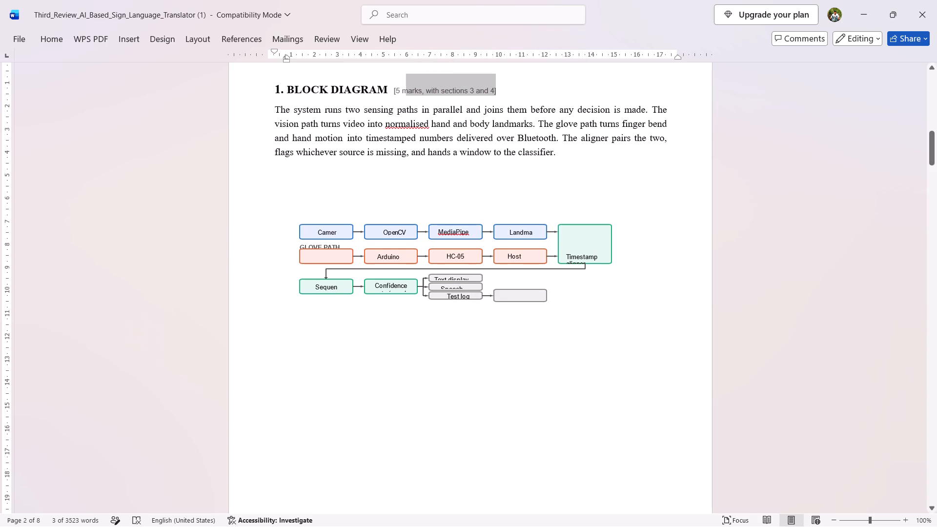
drag(409, 92, 396, 94)
key(BackSpace)
key(BackSpace)
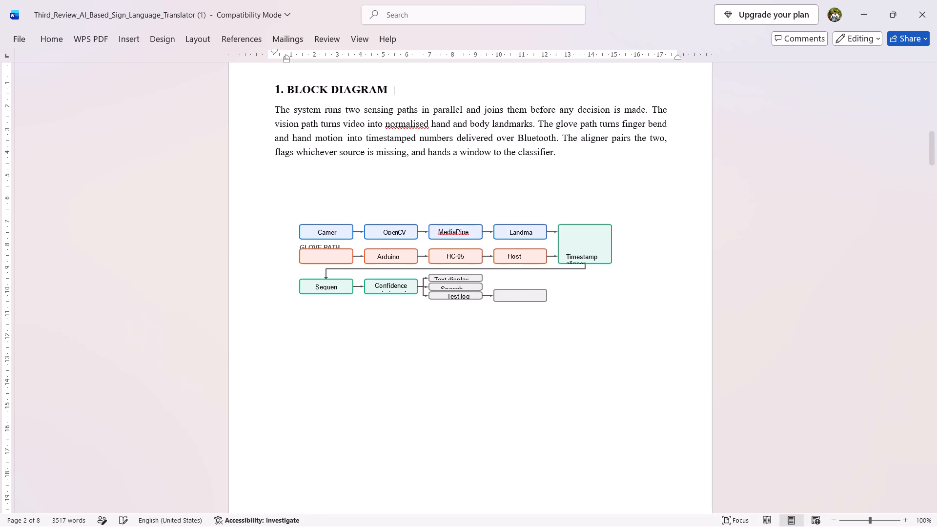
Remove the list number from the BLOCK DIAGRAM heading and shift the heading inward by three tab stops.
click(286, 89)
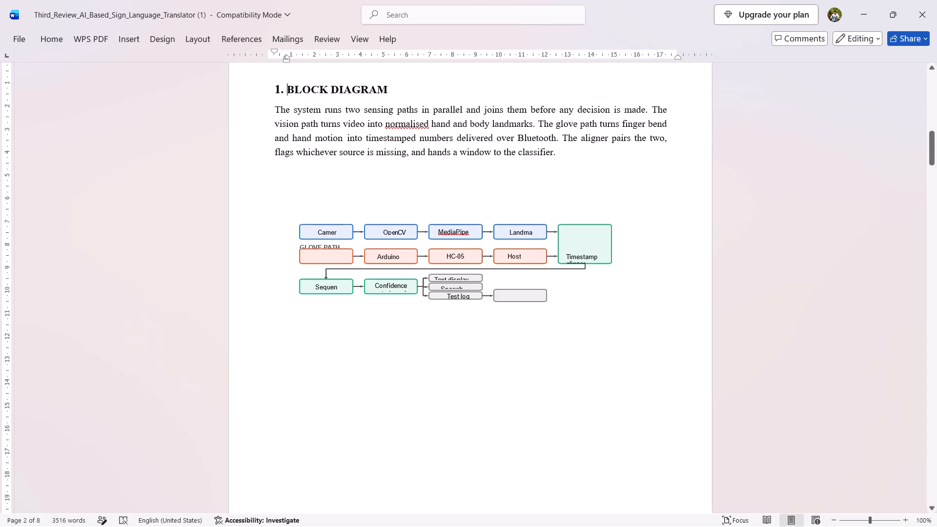
key(BackSpace)
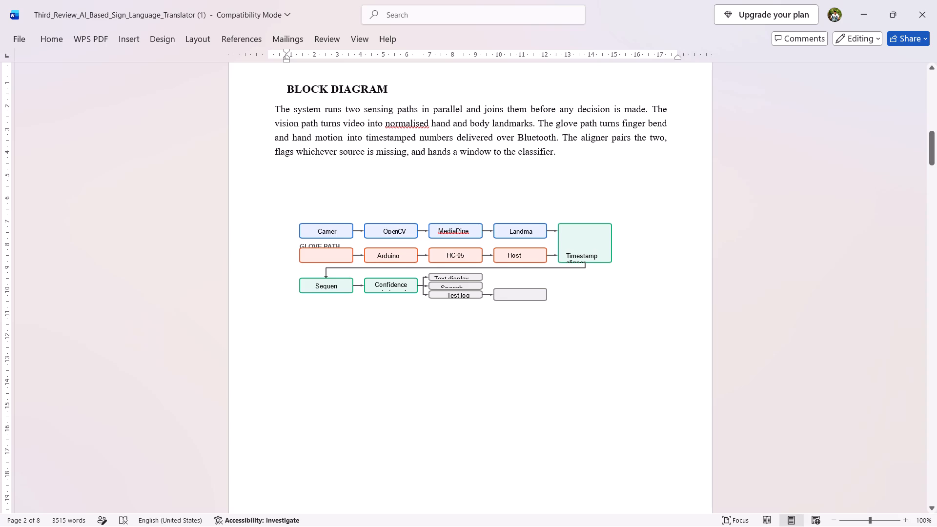
key(Tab)
key(Tab)
key(Tab)
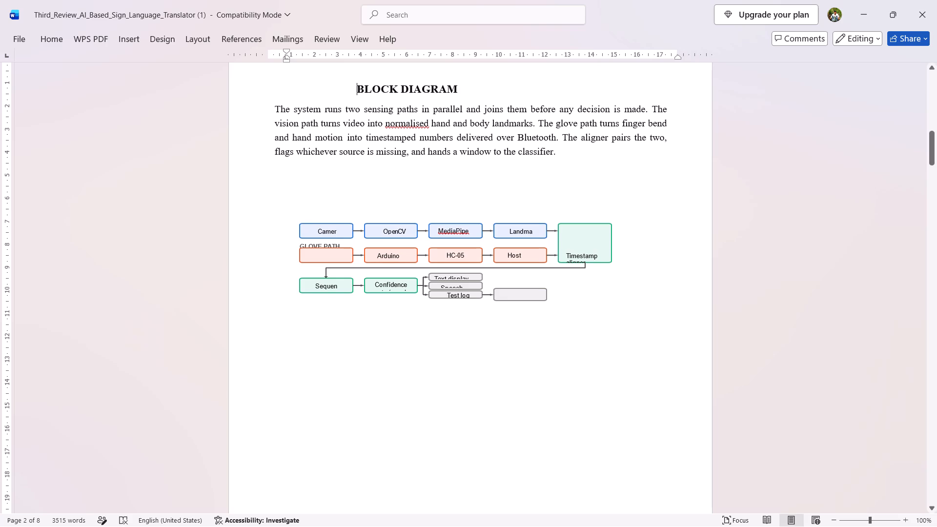
Add an empty line between the BLOCK DIAGRAM heading and its paragraph.
click(477, 91)
key(Return)
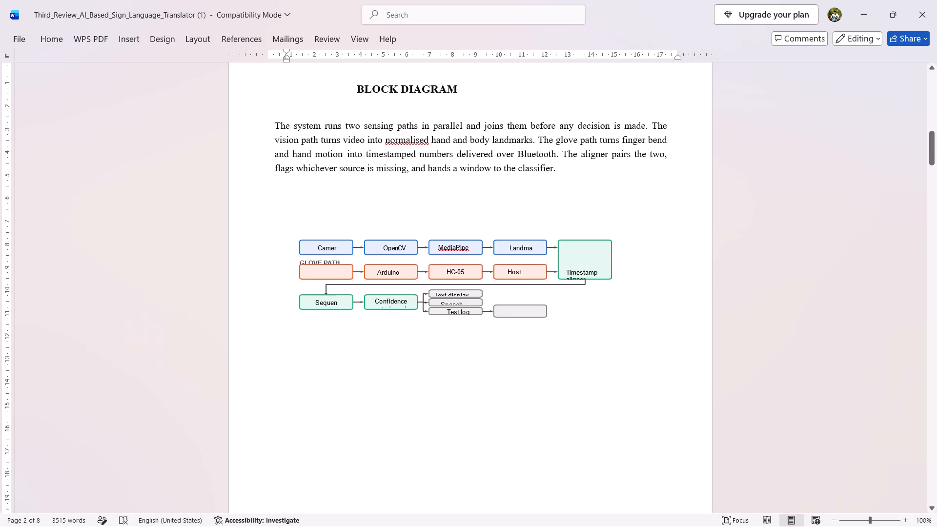
Set the indents of the paragraph under the BLOCK DIAGRAM heading to 1.5 cm left and 1 cm right.
drag(275, 125, 557, 166)
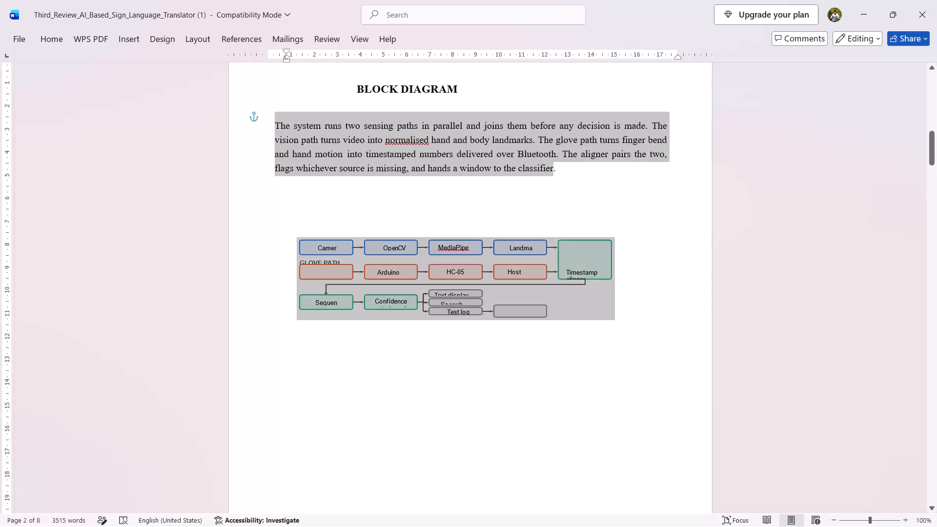
drag(557, 166, 549, 169)
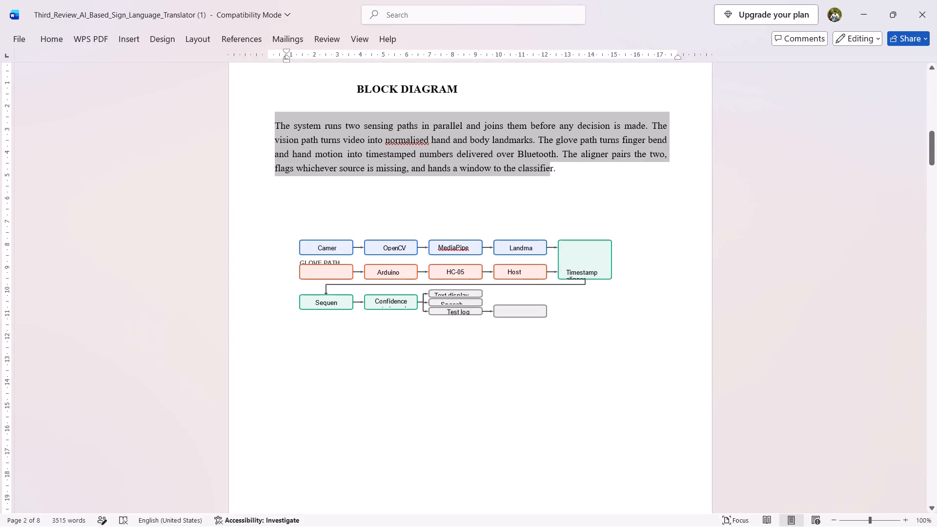
drag(549, 169, 552, 169)
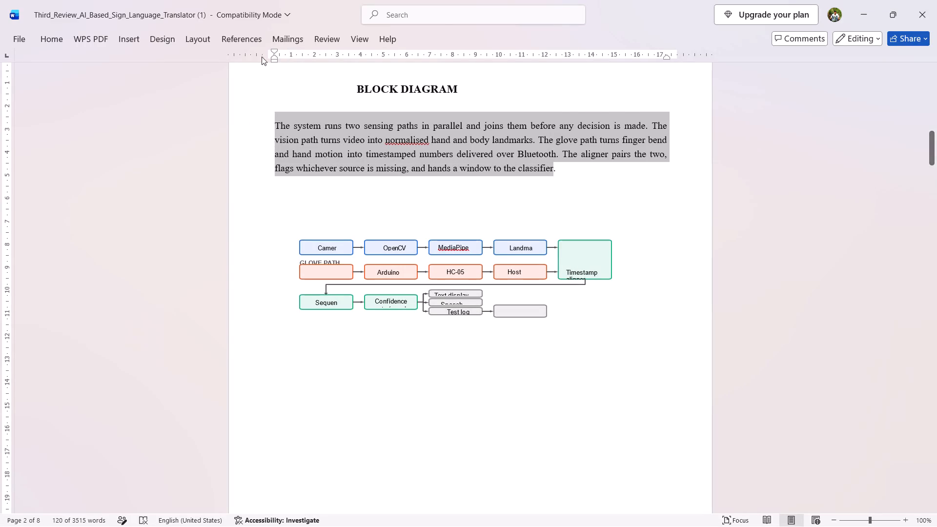
click(197, 44)
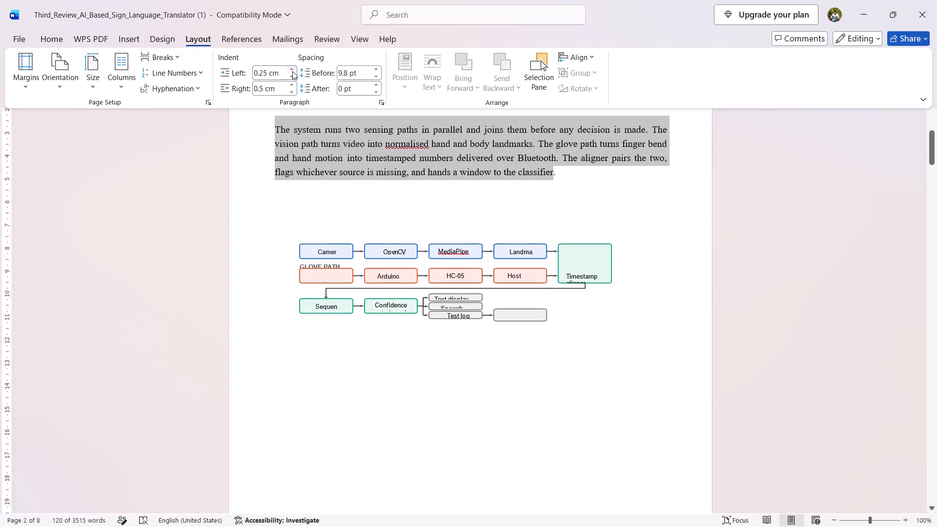
triple_click(292, 71)
triple_click(292, 71)
triple_click(292, 71)
click(292, 71)
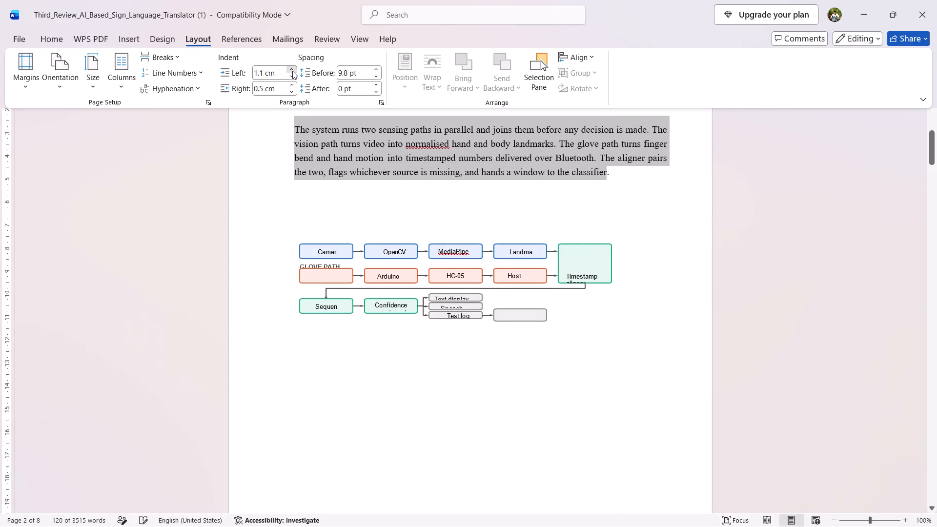
double_click(292, 71)
click(292, 71)
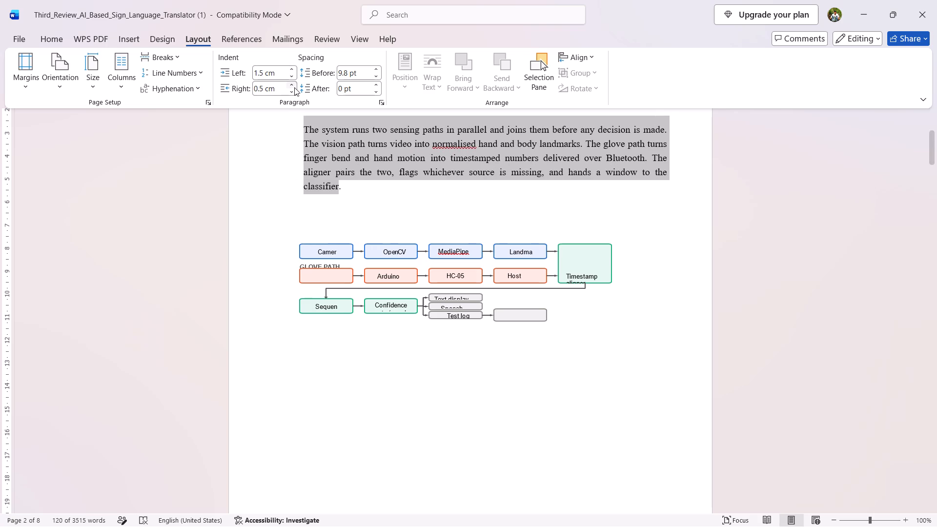
triple_click(293, 87)
triple_click(293, 87)
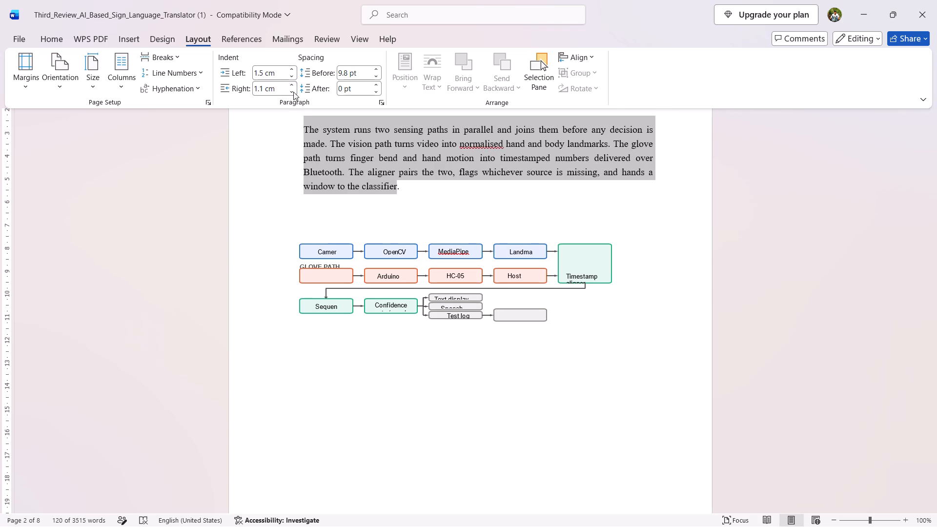
click(293, 94)
Set the indents of all body text under OBJECTIVES, from the introduction through O5, to 1.5 cm left and 1 cm right.
scroll(274, 164, up, 4)
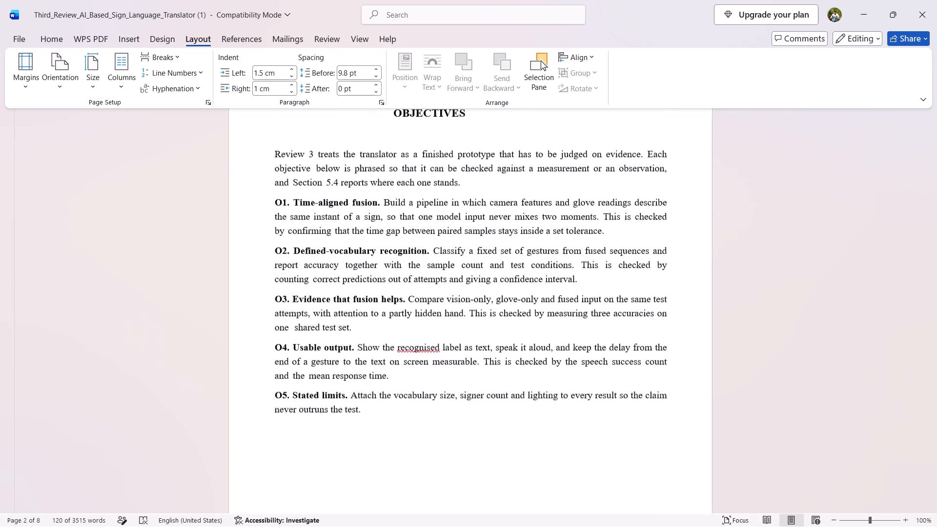
scroll(274, 164, up, 1)
click(274, 167)
drag(275, 170, 352, 438)
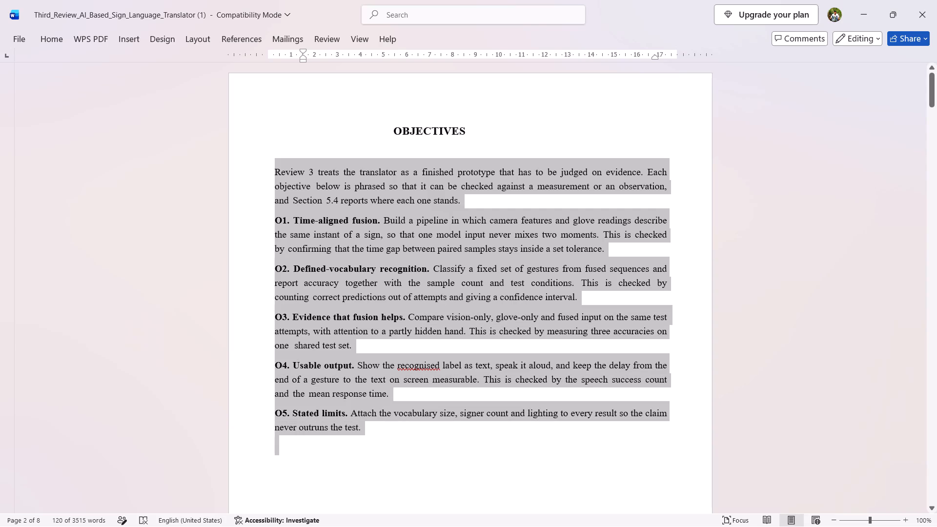
drag(352, 438, 359, 432)
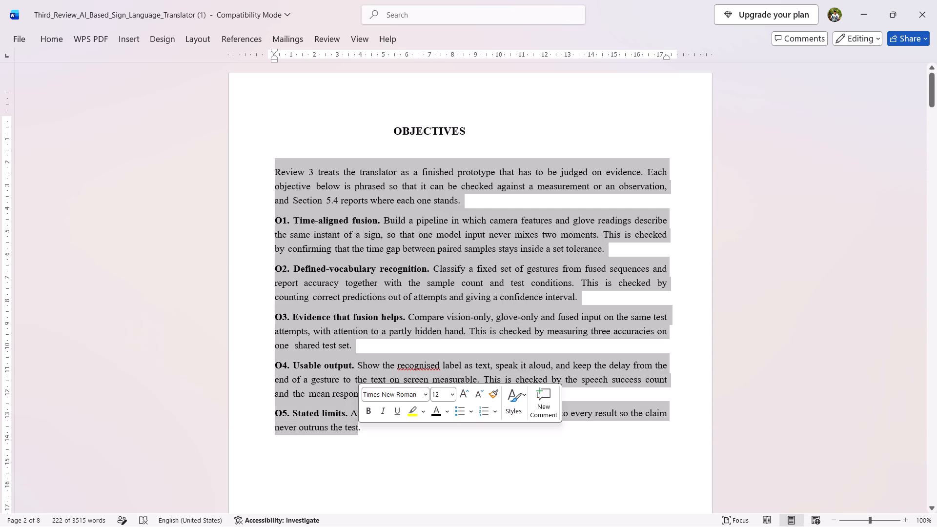
click(200, 43)
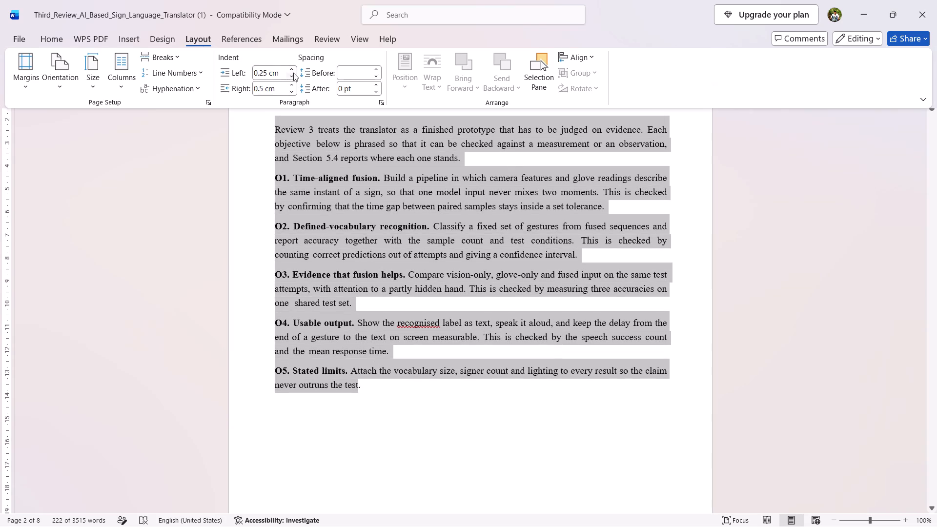
triple_click(293, 72)
triple_click(293, 72)
triple_click(293, 72)
triple_click(293, 72)
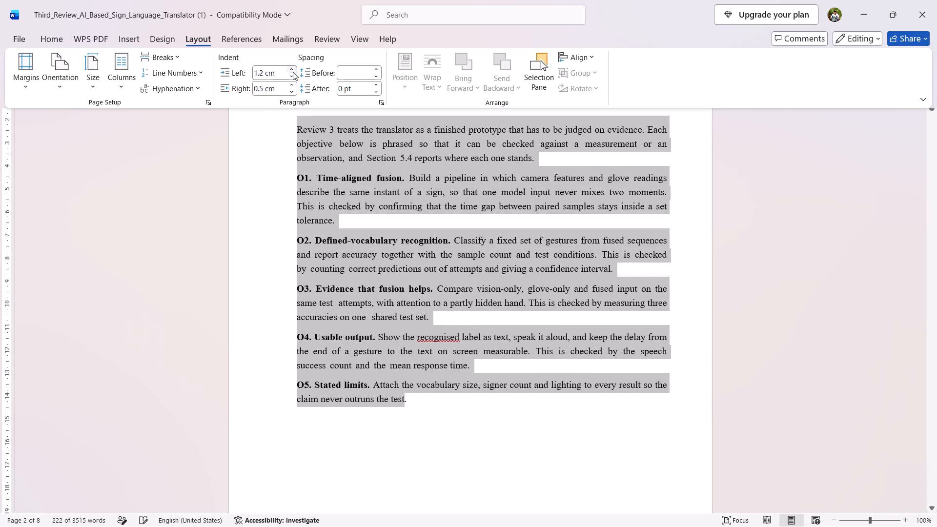
click(293, 72)
triple_click(292, 84)
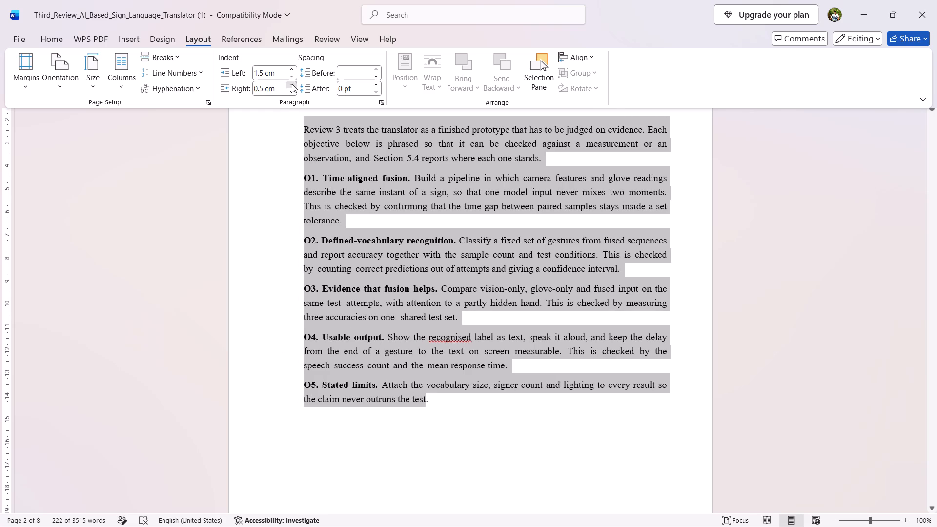
click(292, 84)
click(292, 84)
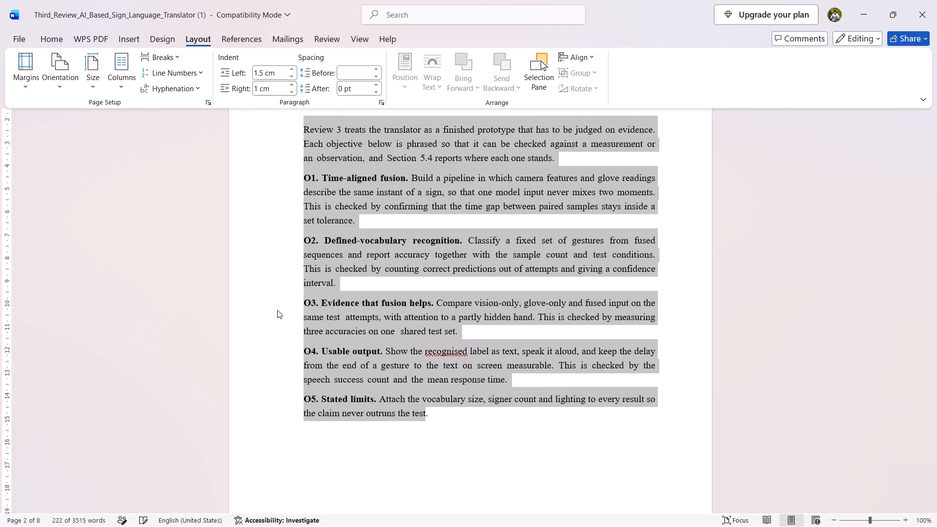
click(280, 304)
click(618, 230)
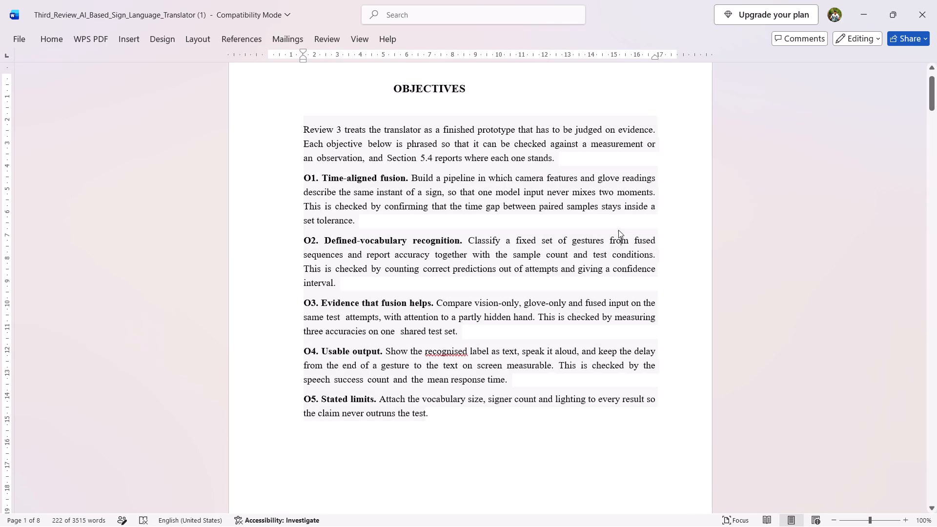
Increase the line spacing of all body text under OBJECTIVES, from the introduction through O5.
scroll(410, 300, down, 4)
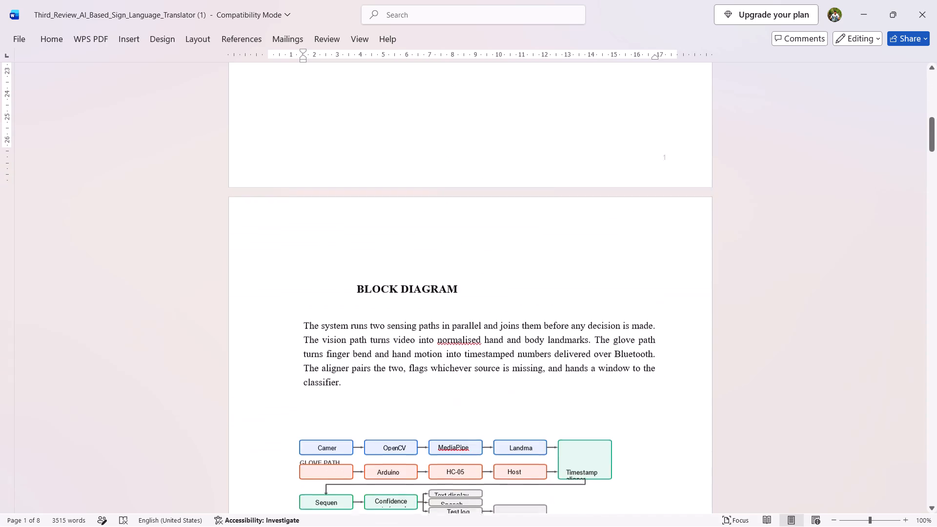
scroll(410, 300, up, 5)
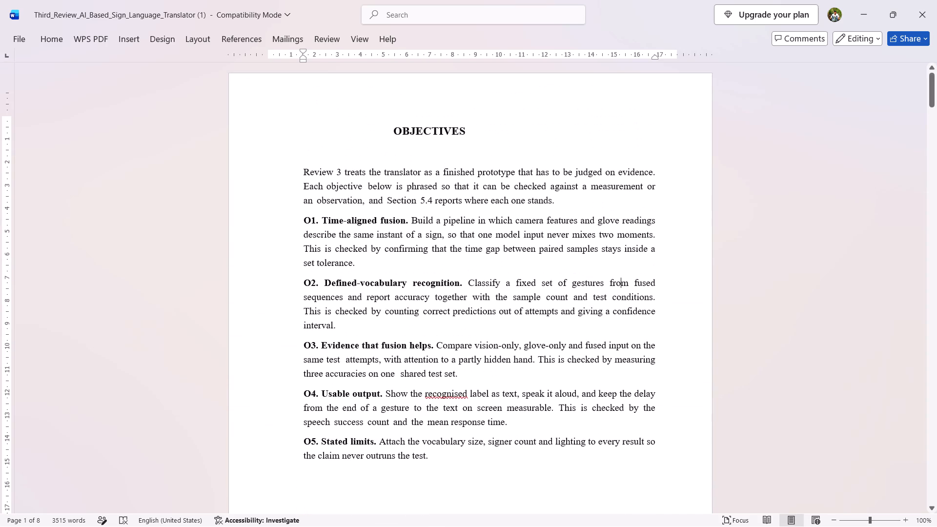
drag(304, 167, 426, 423)
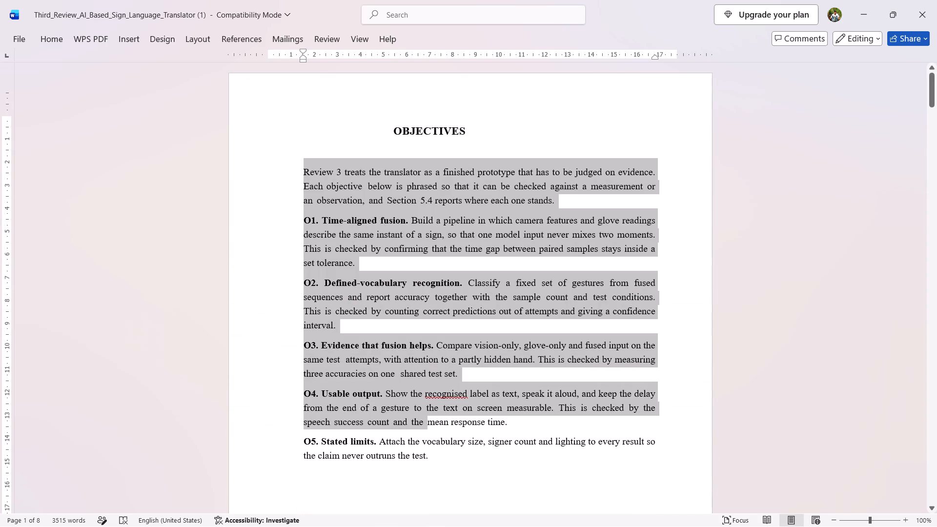
drag(426, 423, 428, 457)
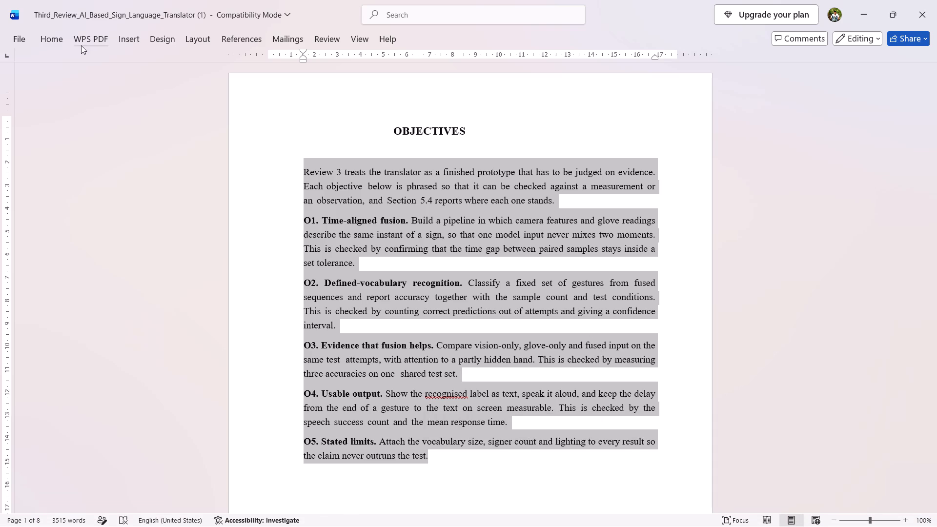
click(58, 38)
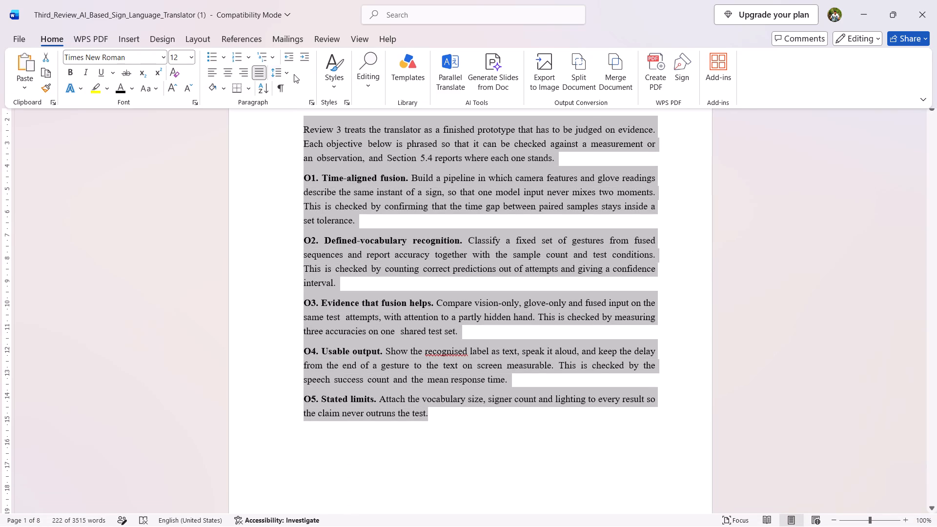
click(287, 74)
click(297, 125)
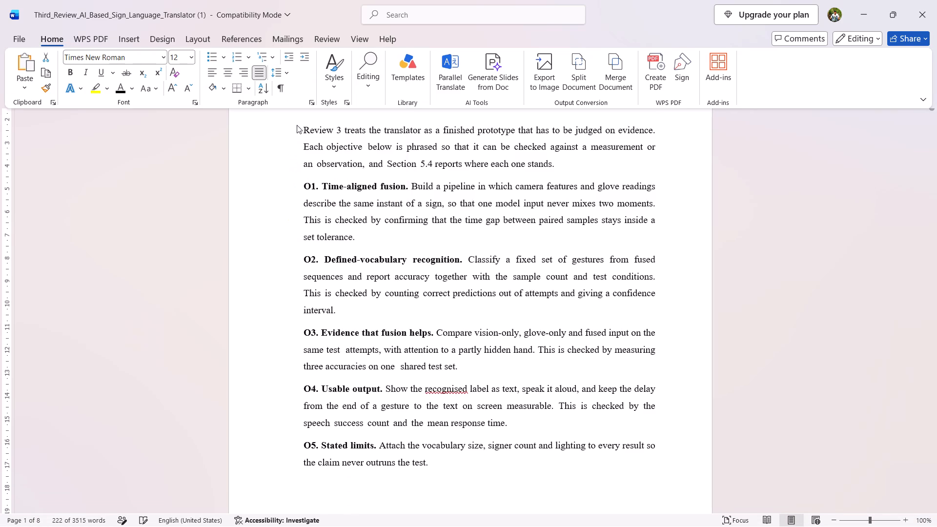
click(694, 240)
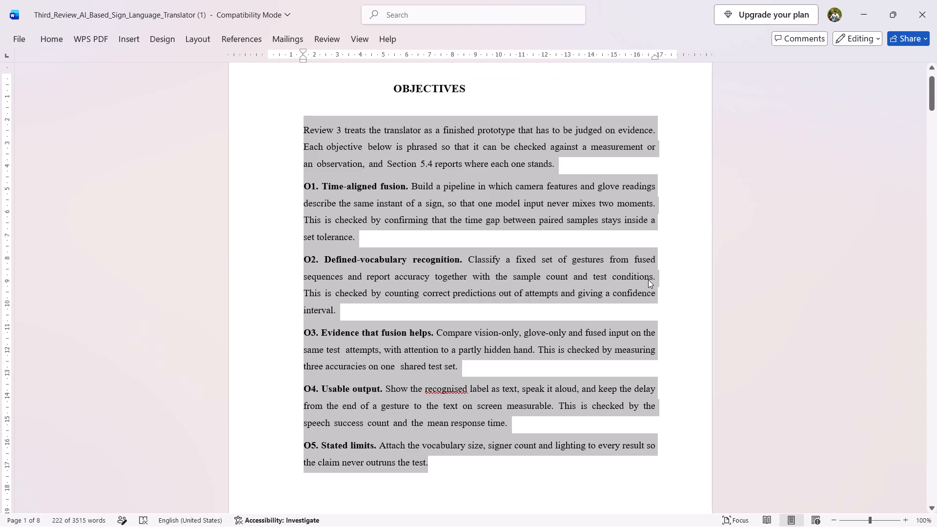
click(725, 311)
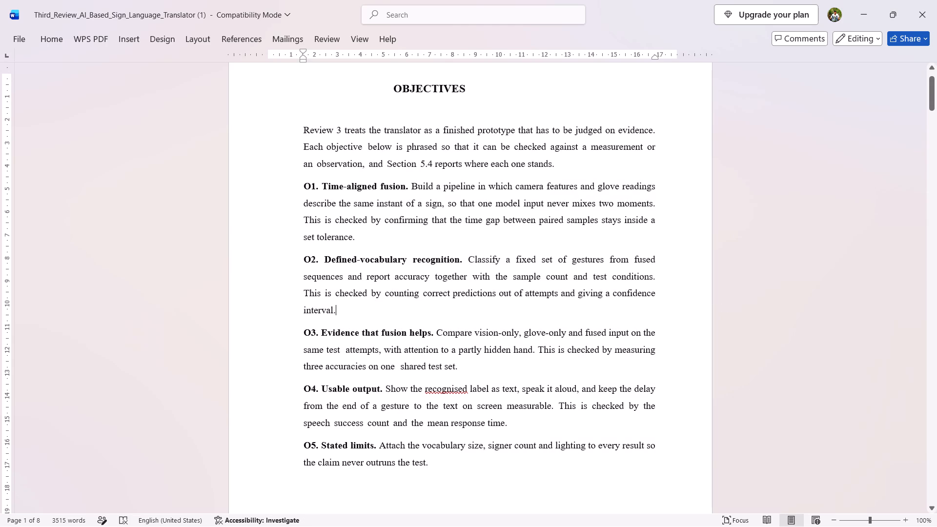
Set the line spacing of the paragraph under the BLOCK DIAGRAM heading to 1.5.
scroll(674, 317, down, 1)
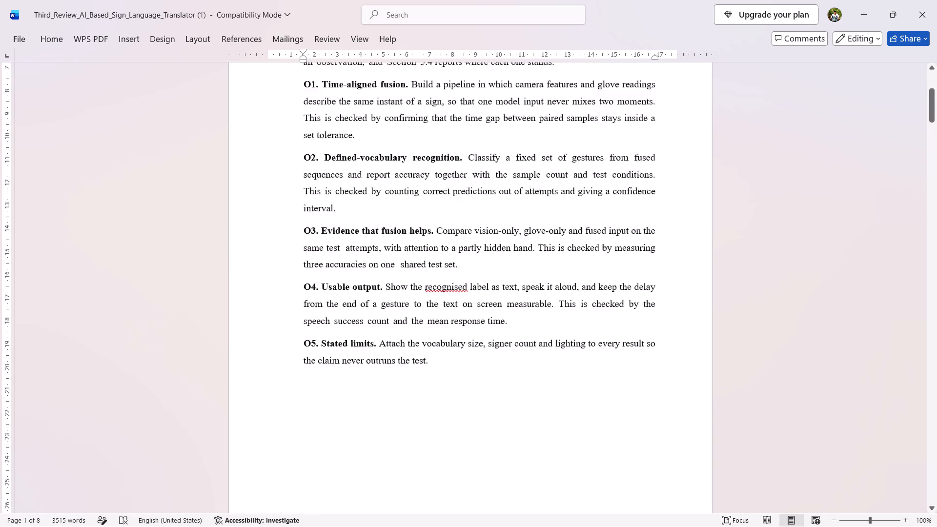
scroll(674, 317, down, 4)
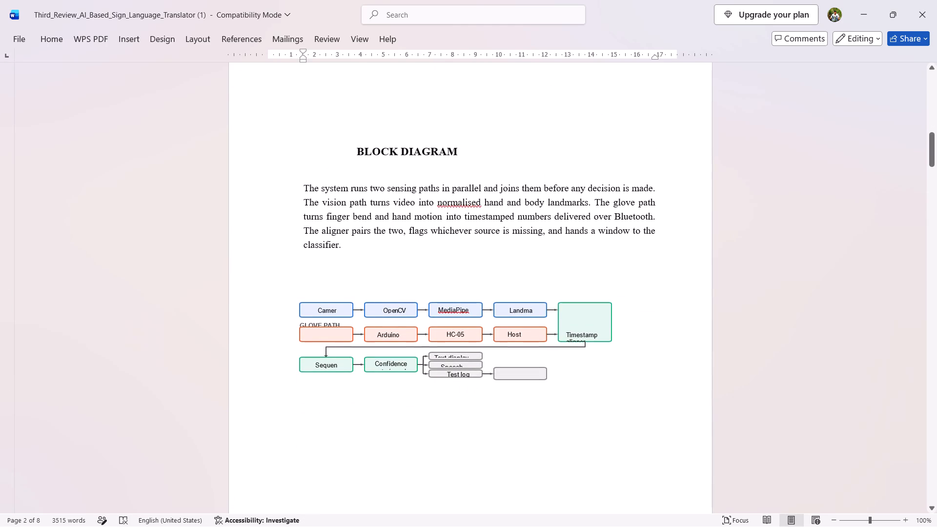
drag(304, 184, 337, 247)
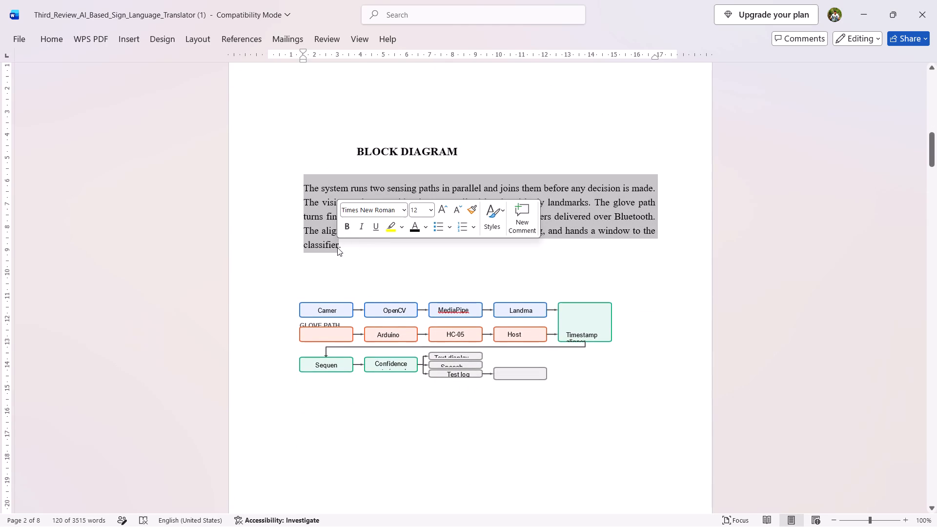
click(59, 40)
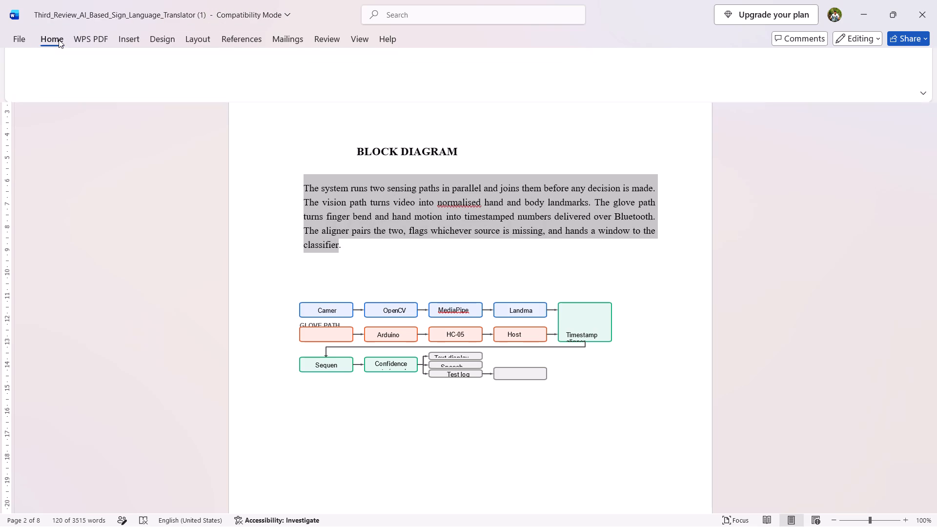
click(285, 74)
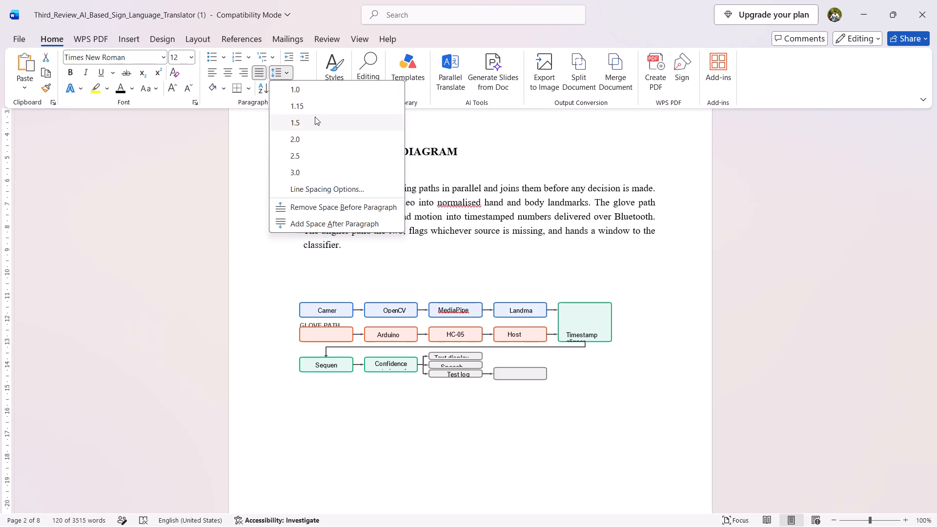
click(312, 120)
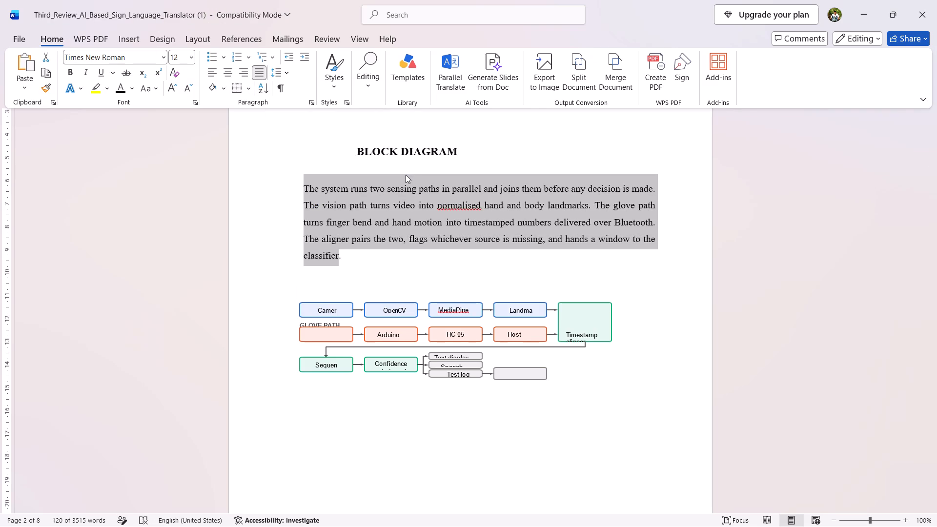
click(526, 272)
Enlarge the block diagram on all four sides, up to just below the paragraph and across nearly the full page width.
click(480, 338)
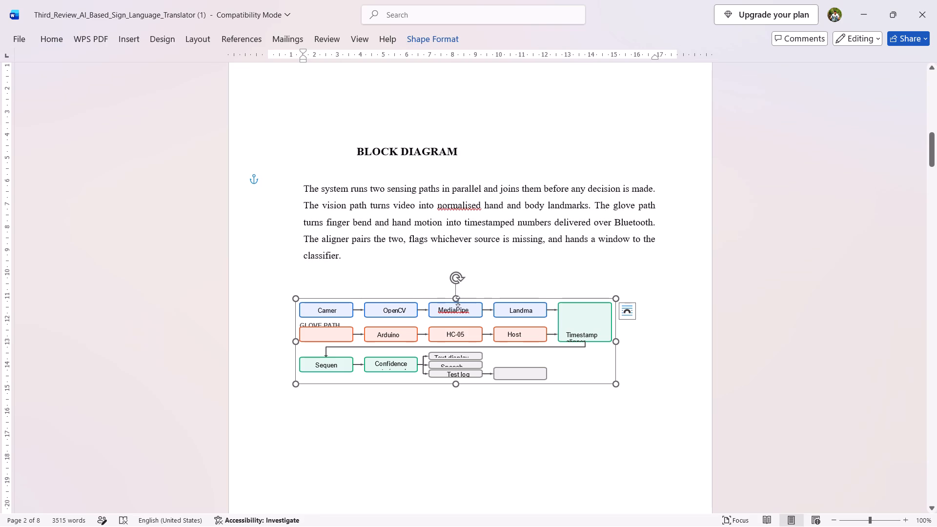
drag(457, 298, 457, 275)
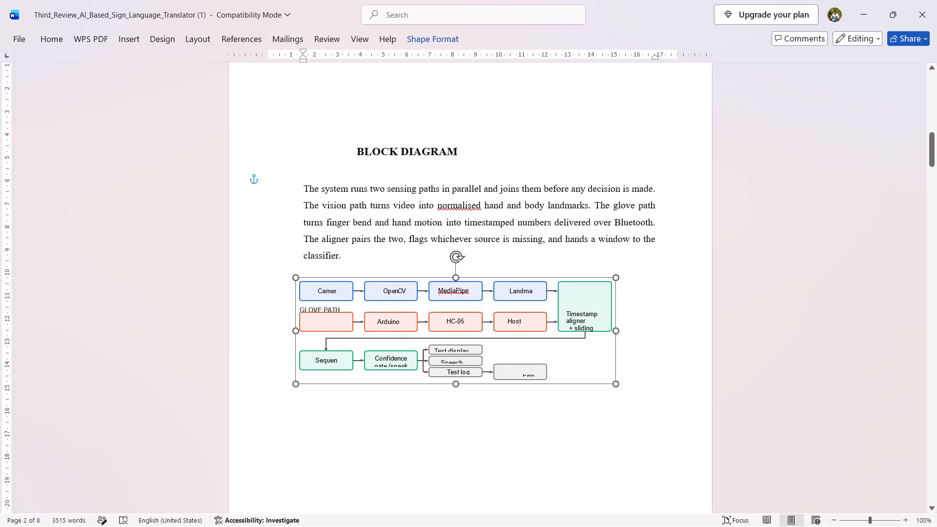
drag(457, 275, 460, 272)
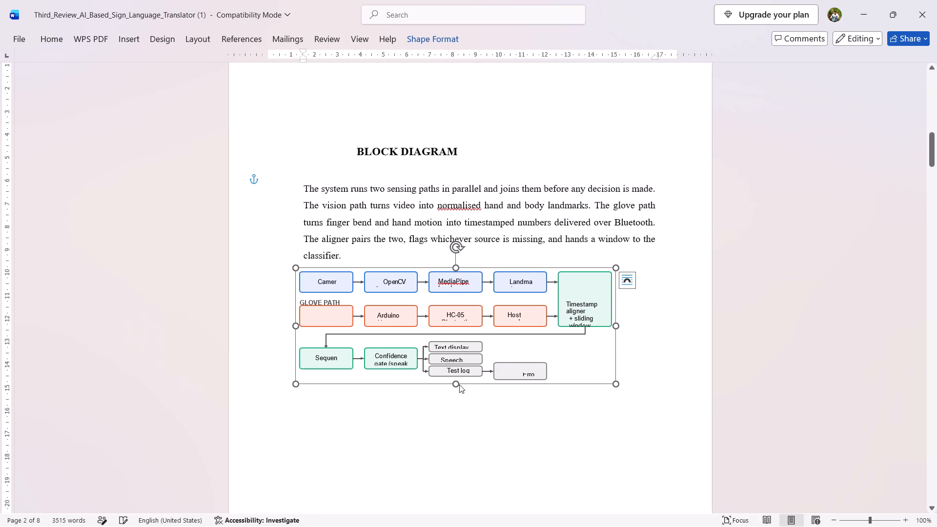
drag(457, 385, 453, 456)
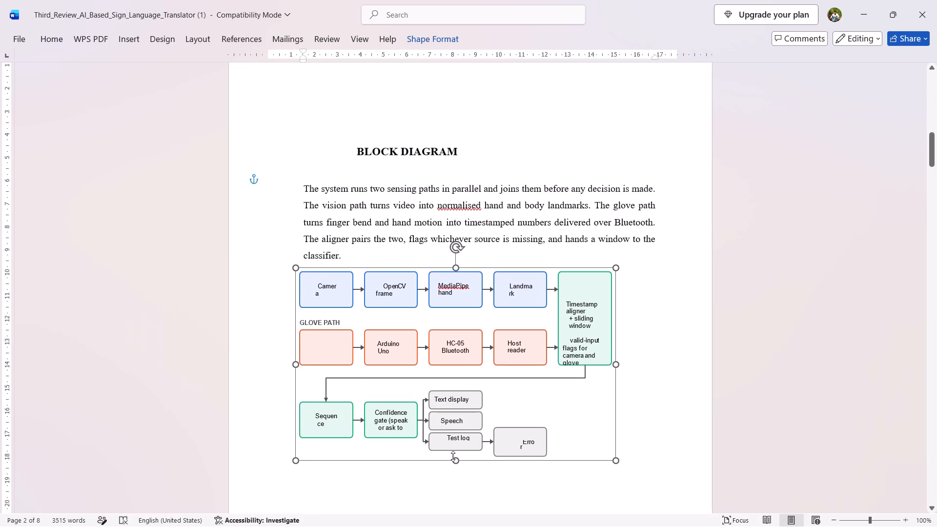
drag(618, 365, 660, 355)
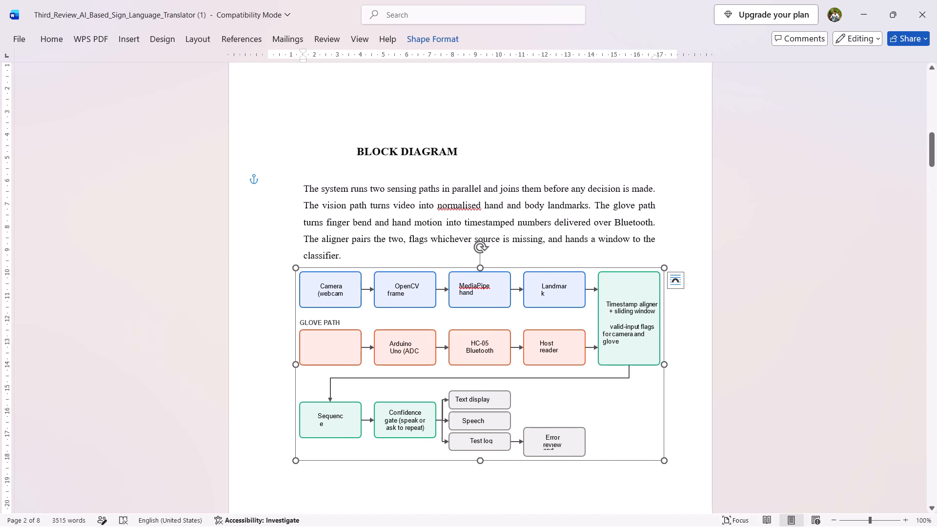
drag(482, 460, 479, 488)
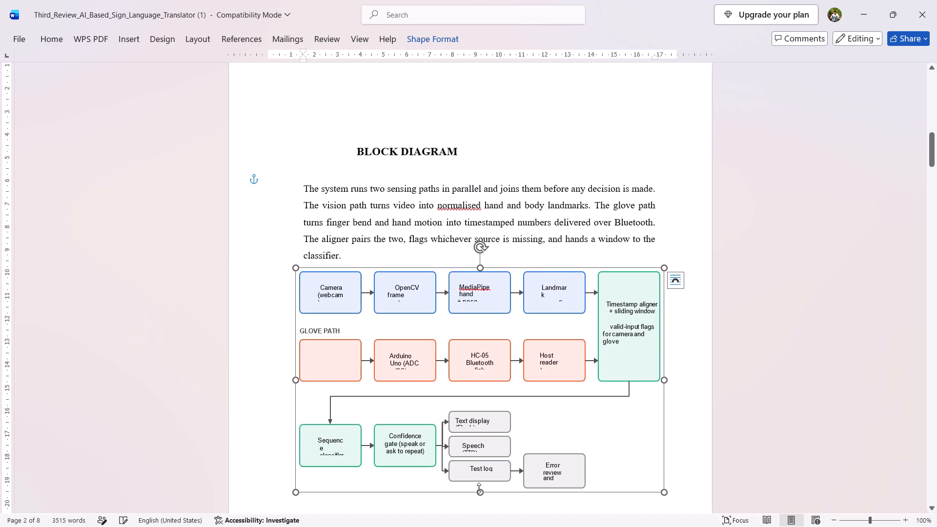
drag(666, 380, 688, 376)
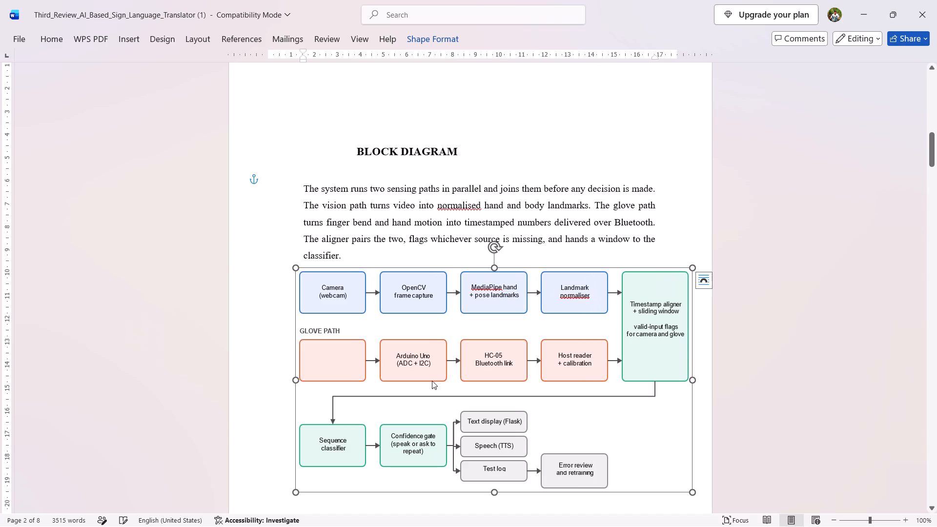
drag(297, 381, 276, 380)
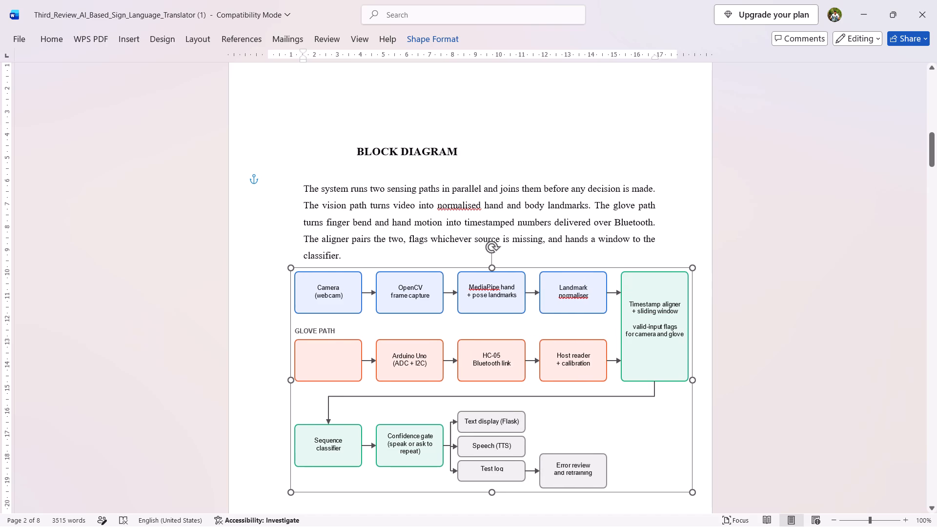
drag(276, 380, 269, 379)
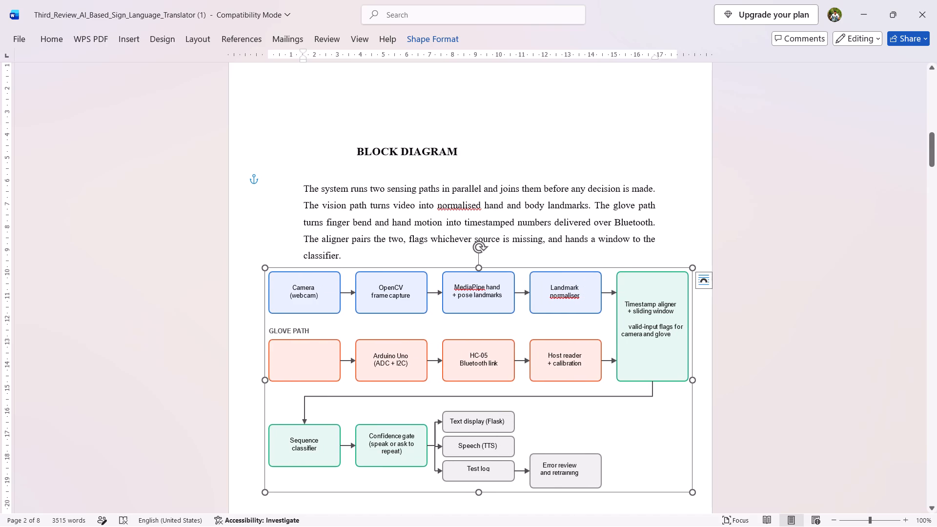
Copy the VISION PATH label above the Figure 1 caption on page 3.
scroll(410, 370, down, 2)
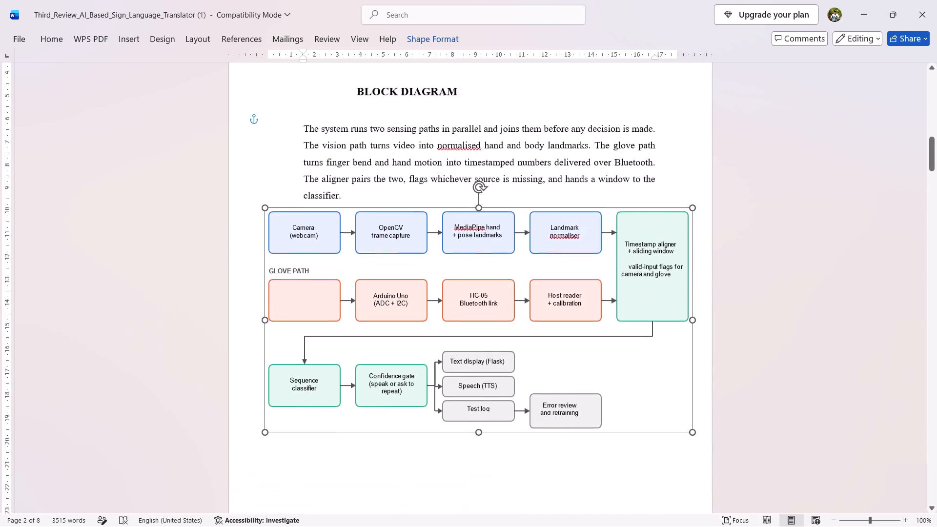
scroll(447, 317, down, 2)
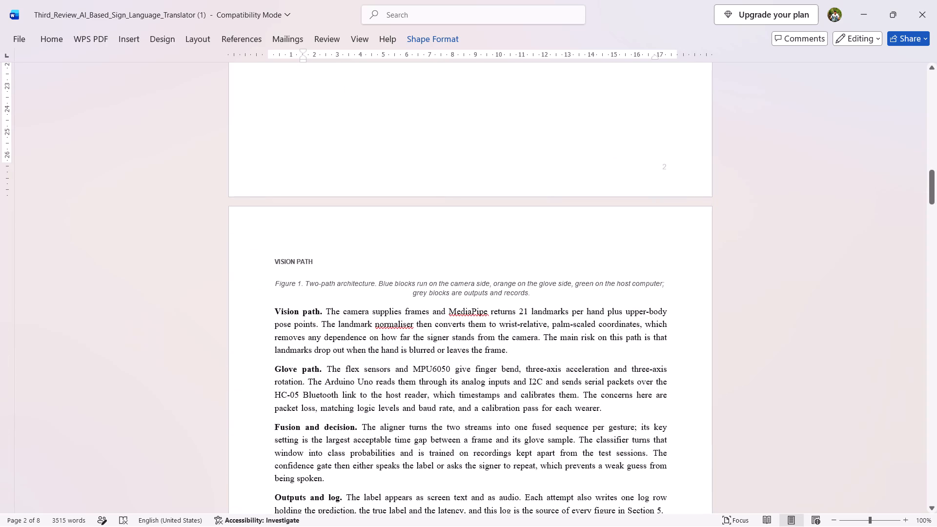
click(314, 262)
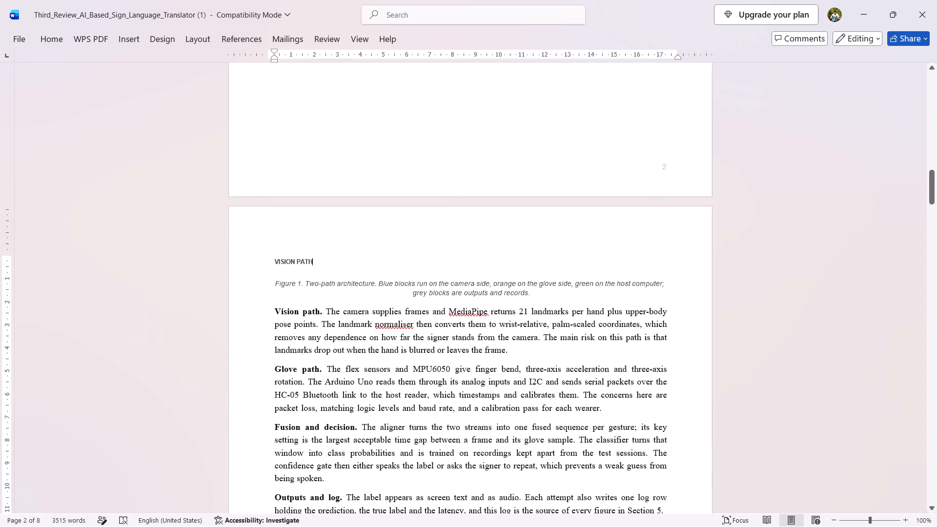
click(314, 262)
drag(313, 259, 273, 258)
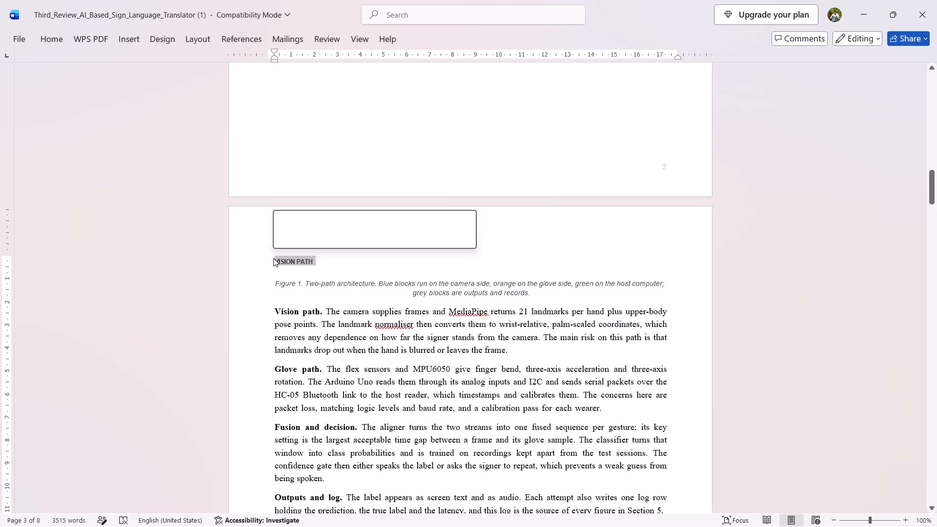
key(ctrl+c)
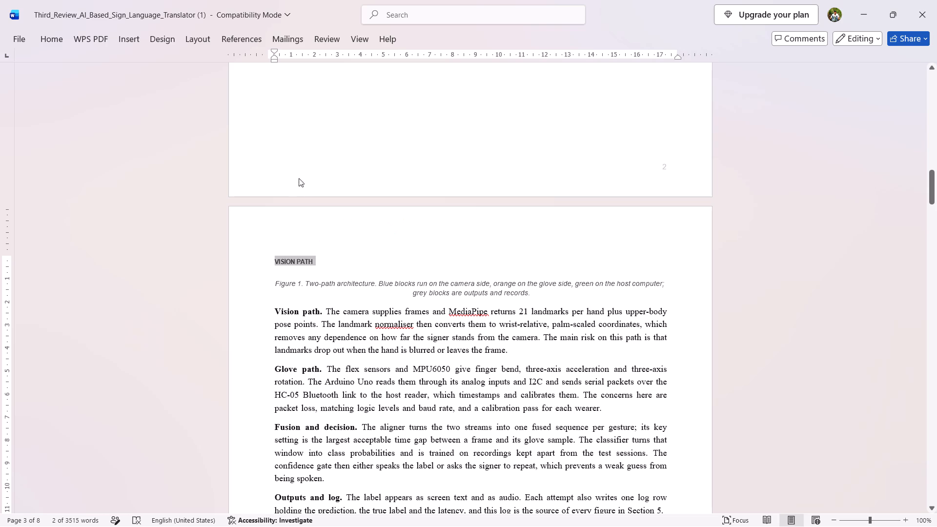
Add two empty lines after the paragraph under the BLOCK DIAGRAM heading.
scroll(332, 82, up, 3)
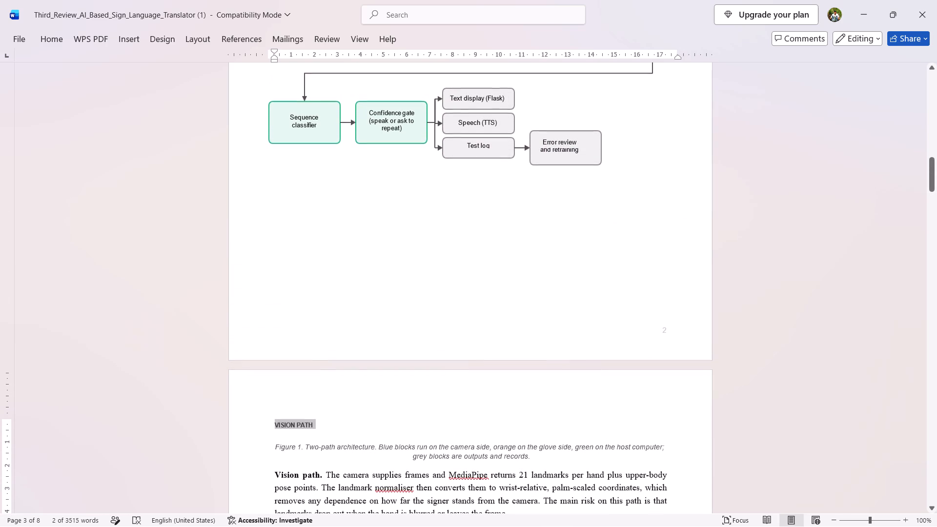
scroll(332, 82, up, 2)
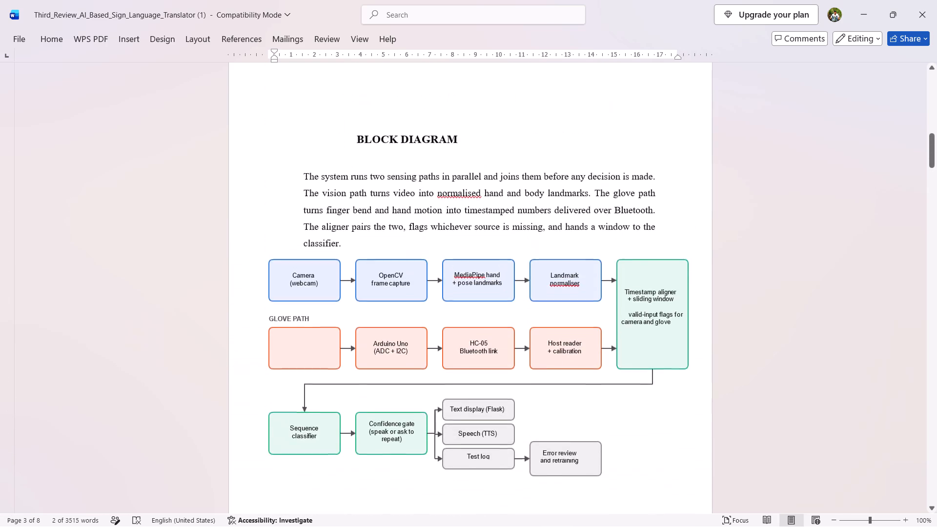
scroll(332, 82, up, 1)
click(304, 227)
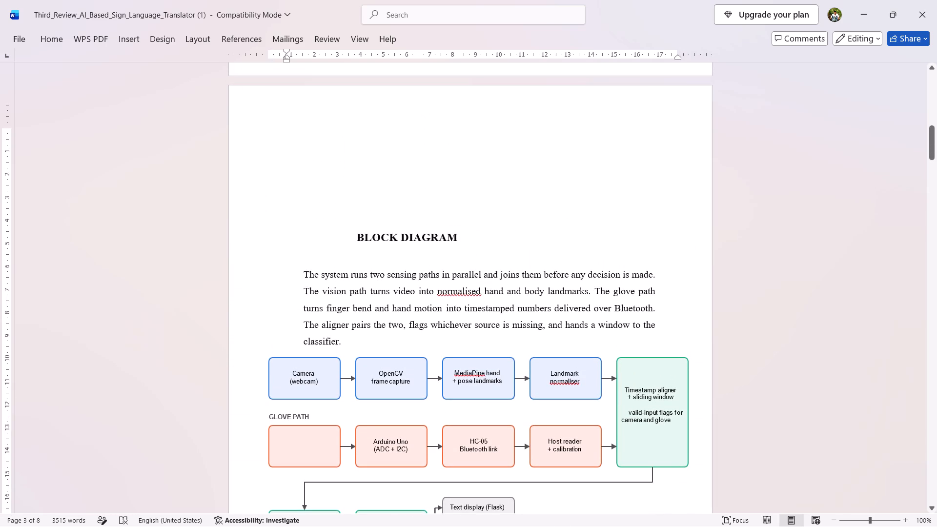
click(347, 340)
key(Return)
key(Return)
Move the block diagram down and slightly left, leaving room for a label line between it and the paragraph.
click(438, 404)
scroll(438, 404, down, 2)
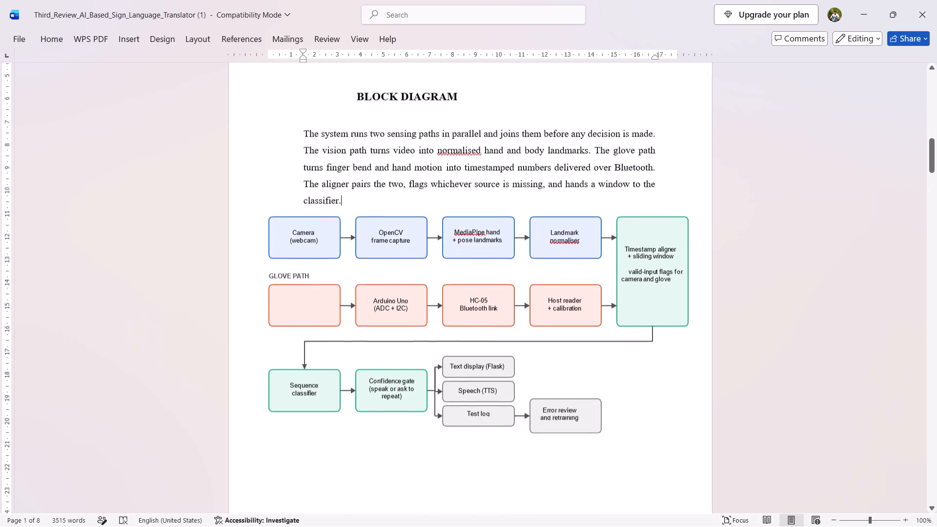
scroll(438, 404, down, 1)
click(441, 225)
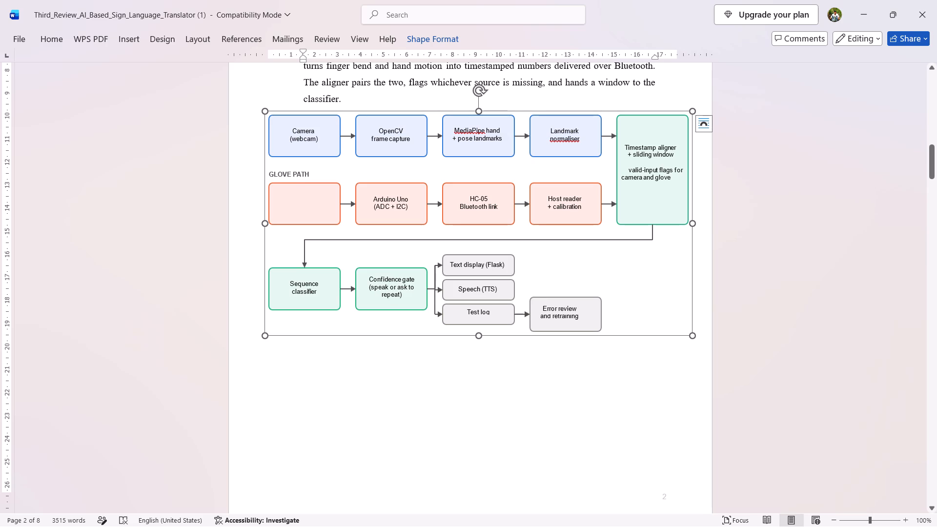
drag(488, 113, 487, 162)
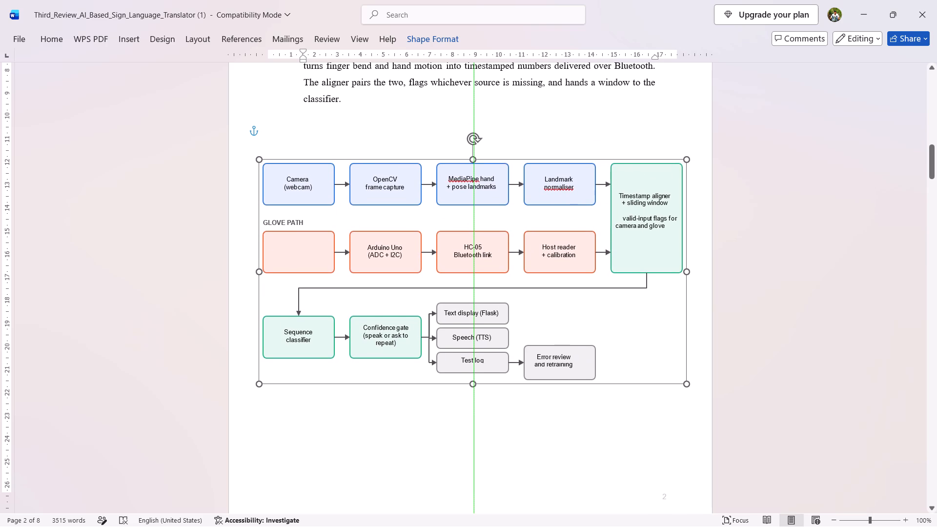
drag(487, 162, 487, 163)
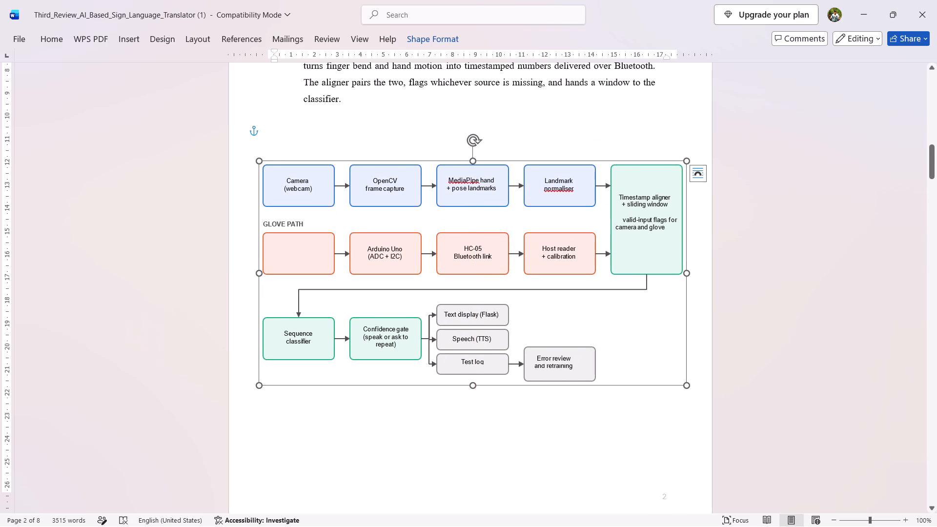
Paste the VISION PATH label above the diagram's camera row and add a space and colon after it.
double_click(312, 130)
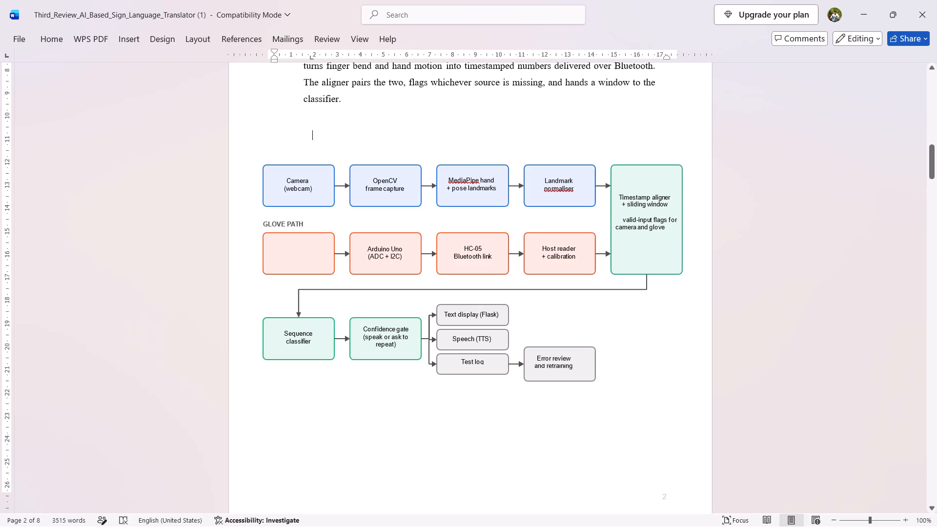
key(ctrl+v)
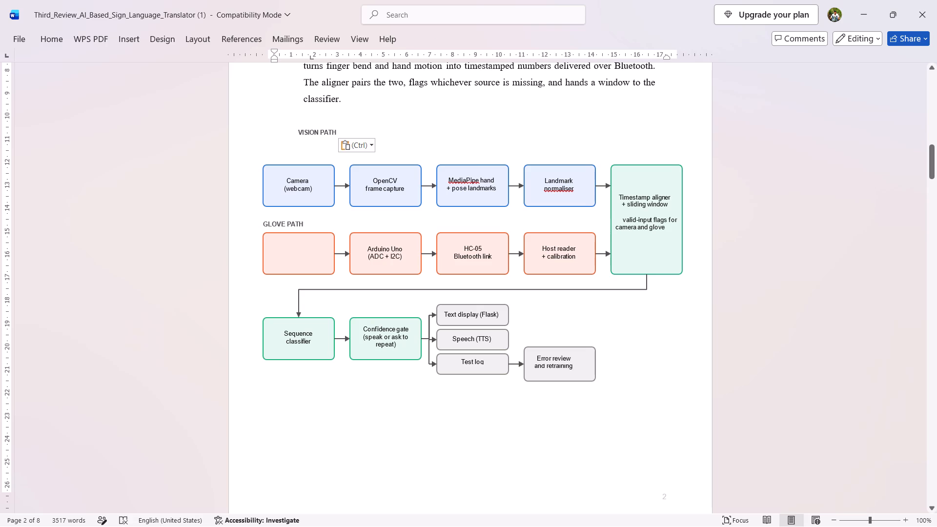
click(340, 134)
key(space)
text(:)
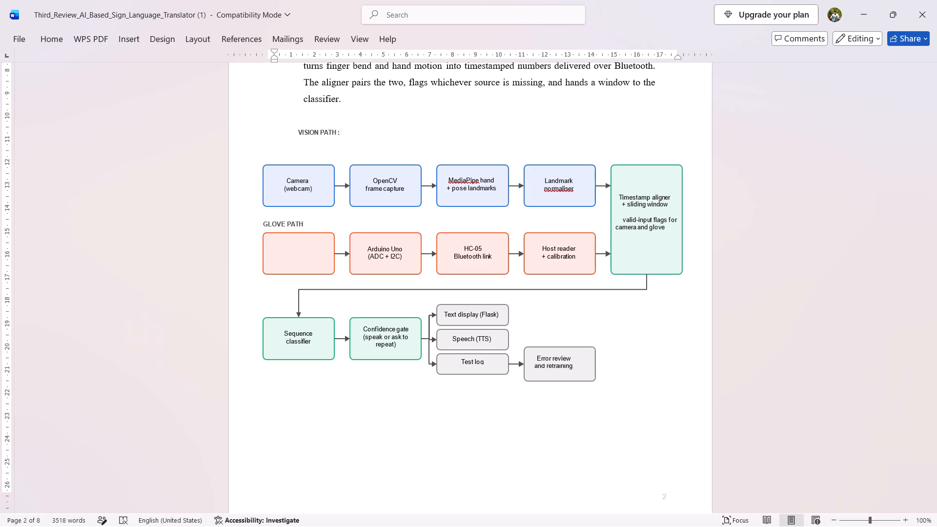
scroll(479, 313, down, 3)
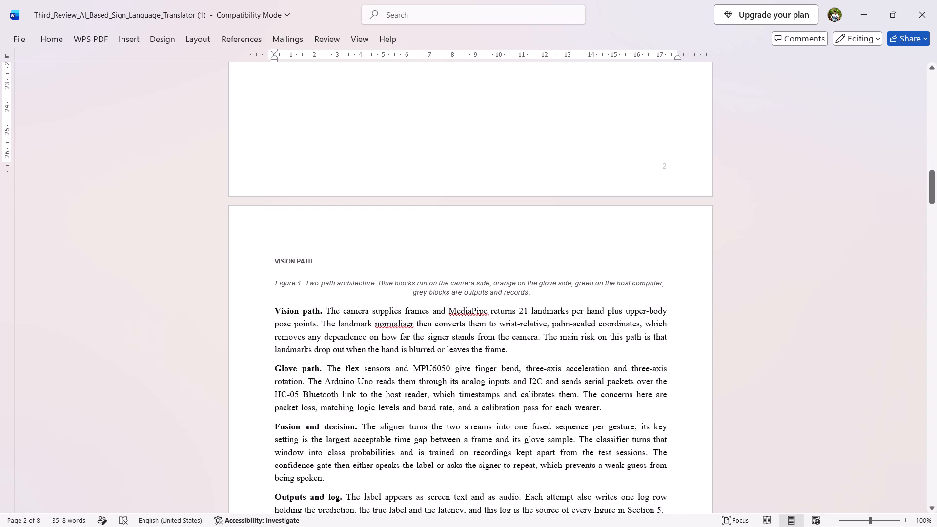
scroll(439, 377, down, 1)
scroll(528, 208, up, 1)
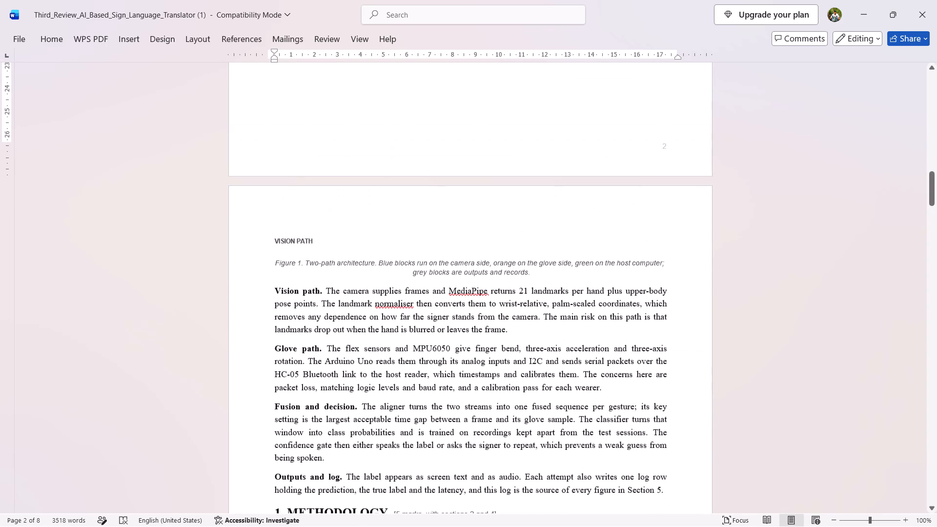
Delete the leftover VISION PATH label above the Figure 1 caption on page 3.
drag(316, 242, 274, 243)
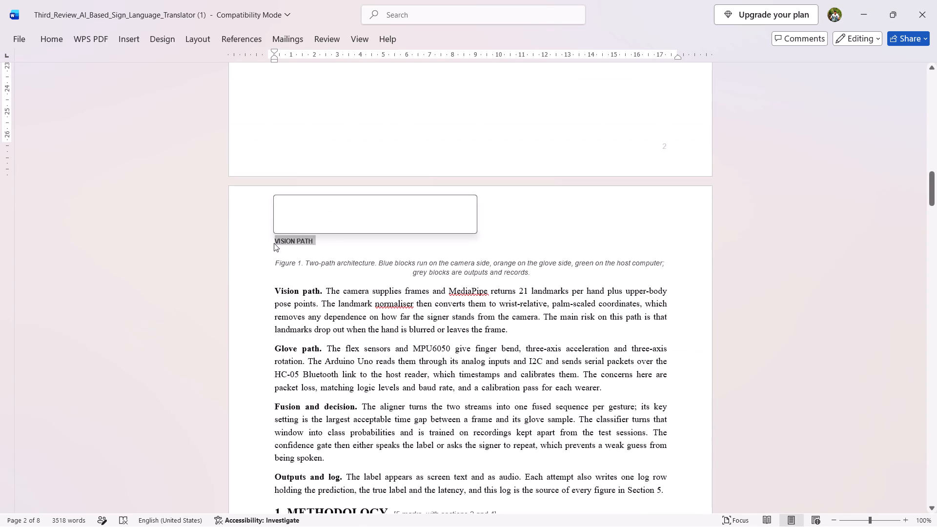
key(BackSpace)
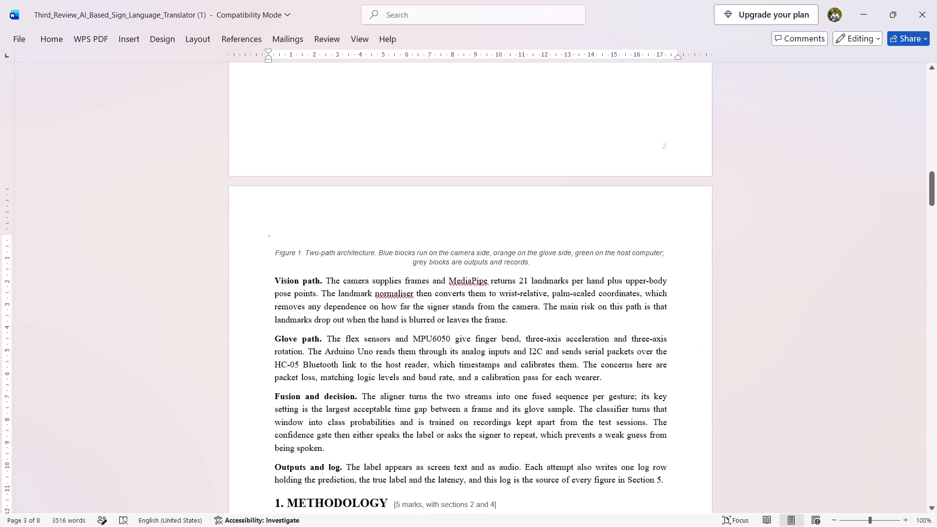
Move the Figure 1 caption from page 3 to directly below the block diagram on page 2, removing its extra first-line offset.
drag(530, 265, 277, 256)
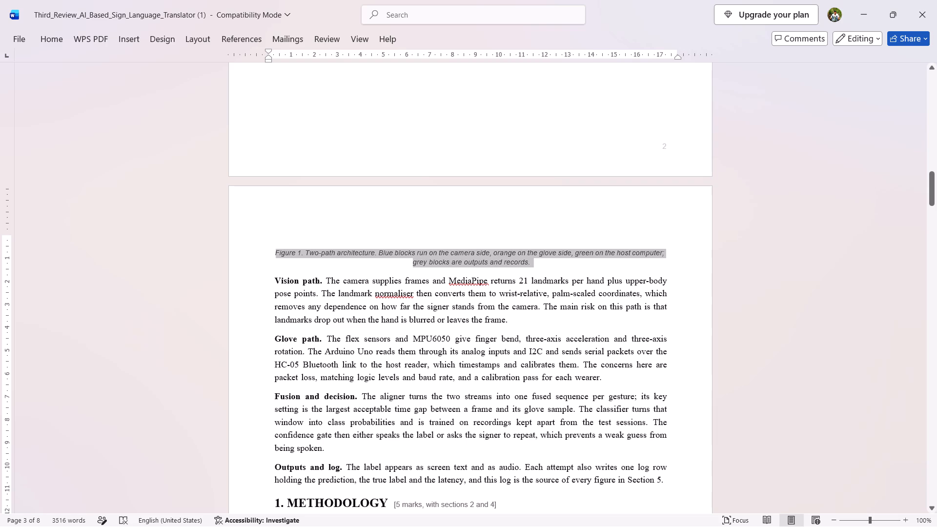
drag(277, 256, 277, 255)
key(ctrl+x)
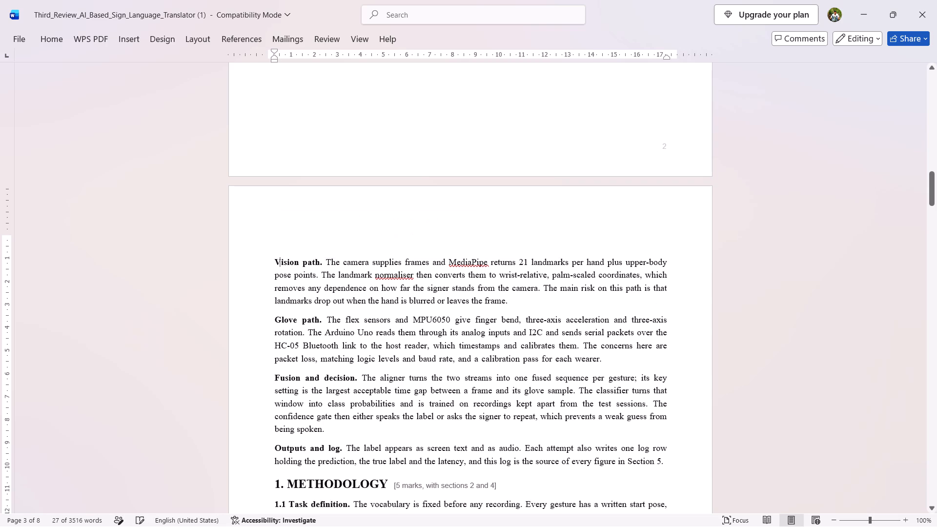
scroll(419, 118, up, 2)
click(471, 253)
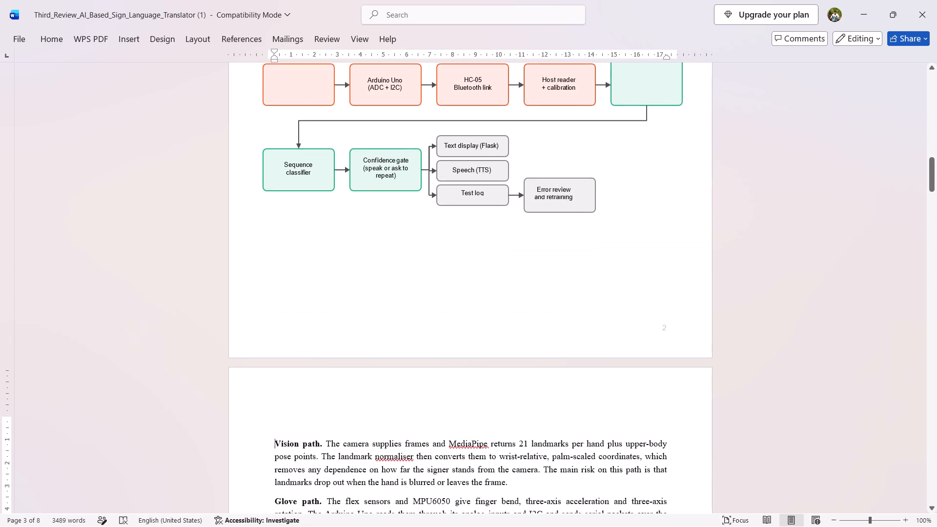
double_click(471, 253)
click(461, 199)
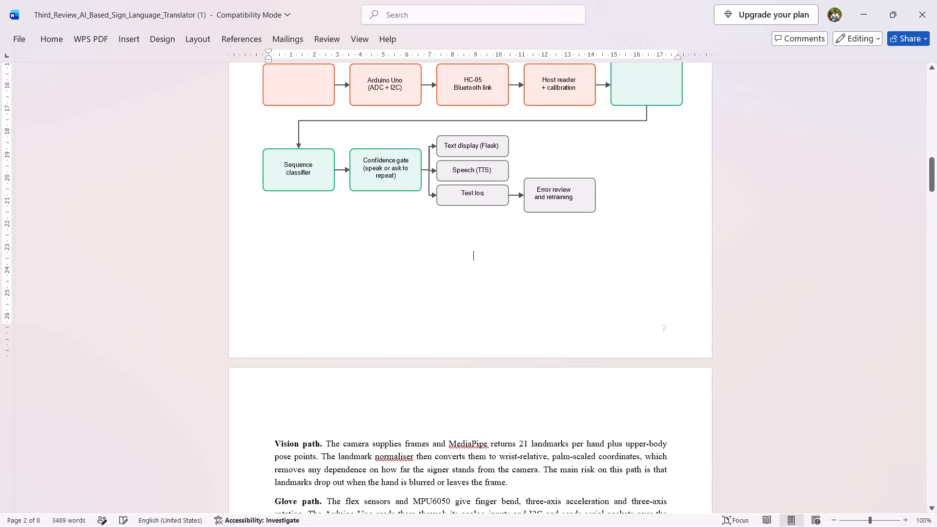
double_click(392, 239)
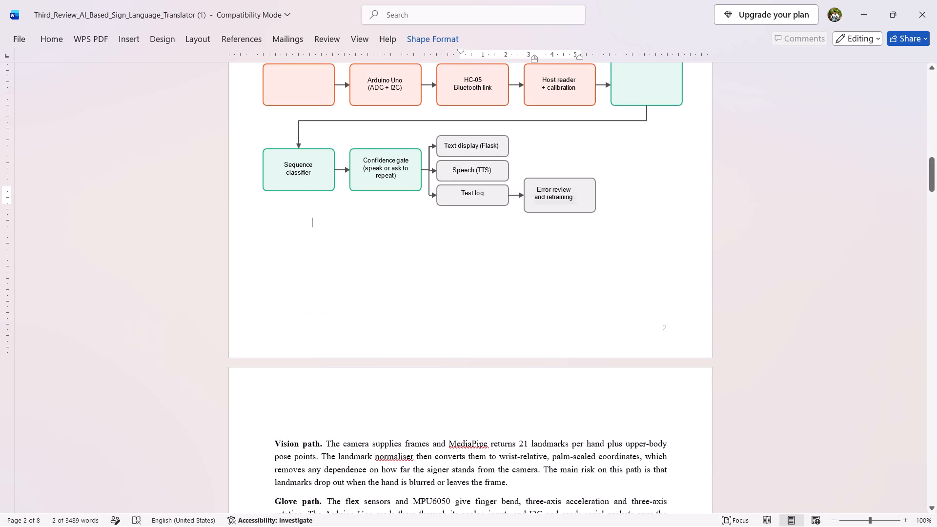
key(ctrl+v)
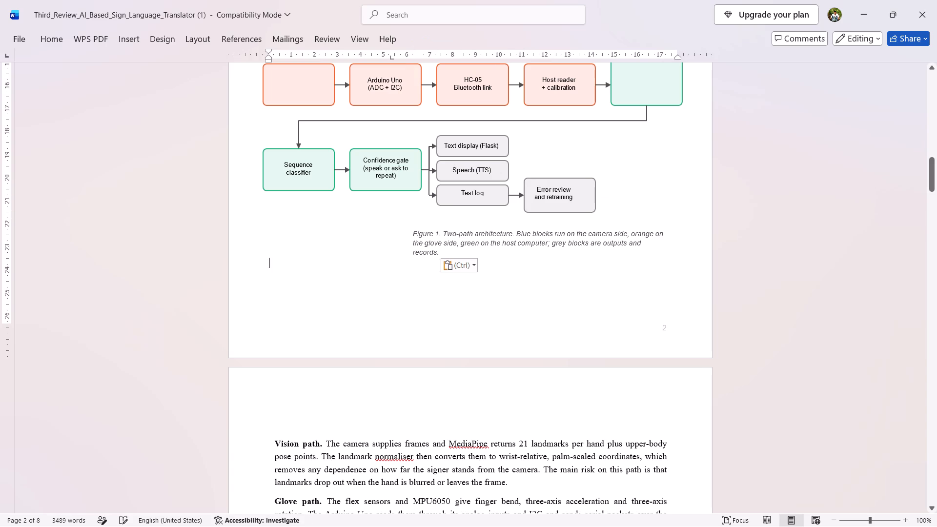
click(413, 233)
key(BackSpace)
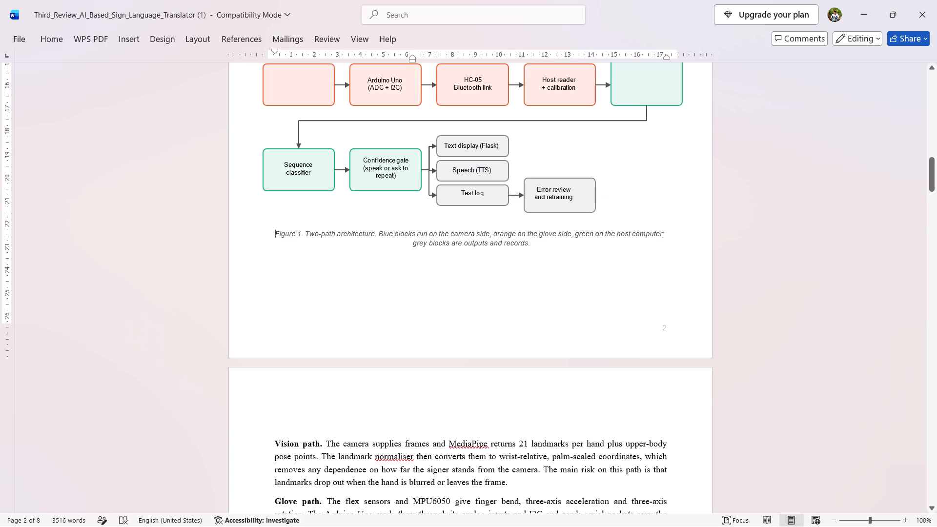
Remove the gap between the Figure 1 caption and the Vision path paragraph so the paragraph moves up onto page 2.
scroll(547, 283, down, 4)
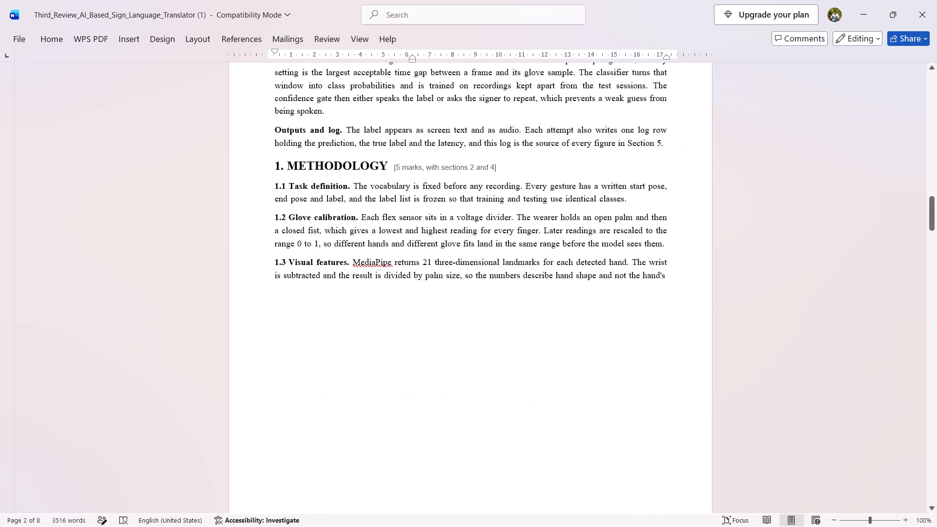
scroll(493, 286, up, 4)
scroll(493, 286, down, 1)
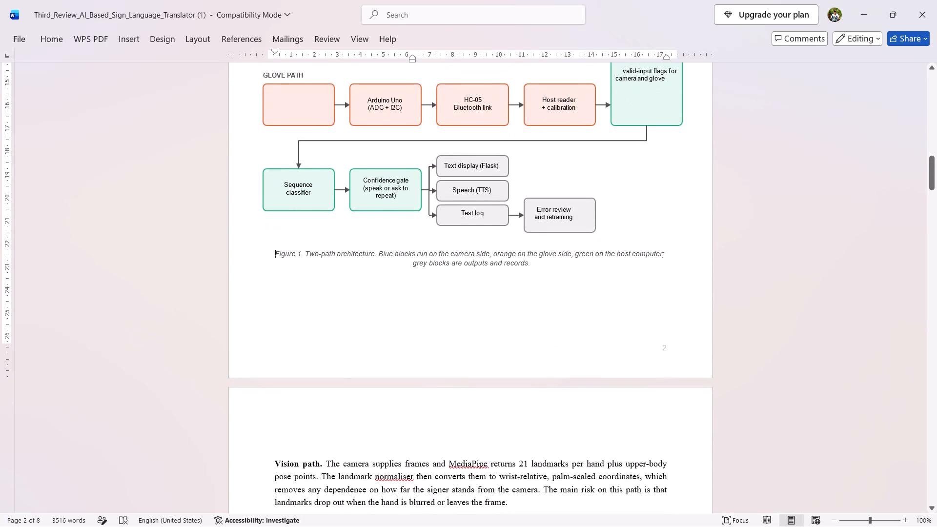
click(447, 283)
double_click(447, 283)
scroll(426, 323, down, 1)
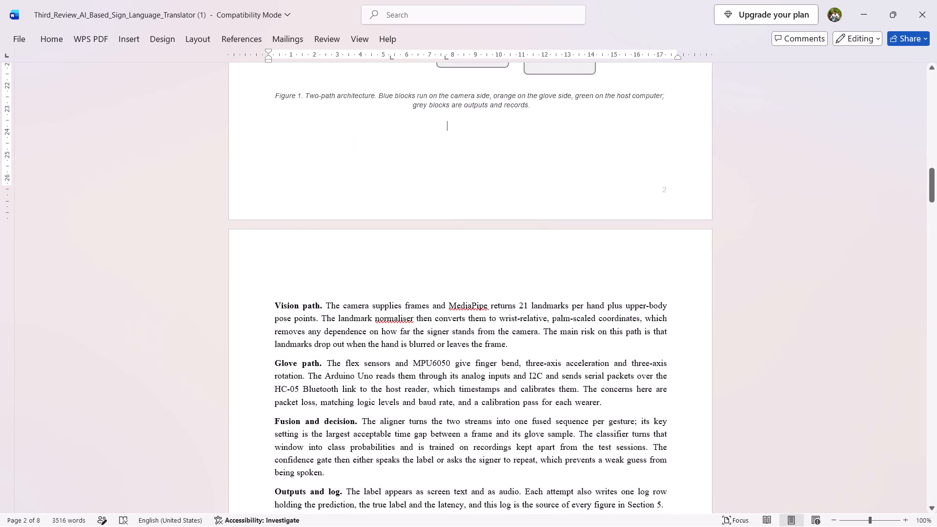
key(BackSpace)
key(BackSpace)
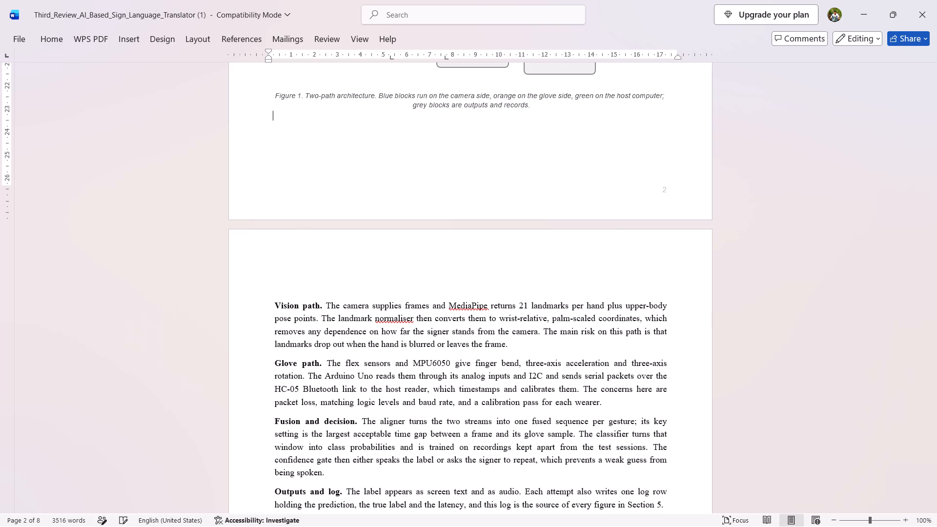
key(Delete)
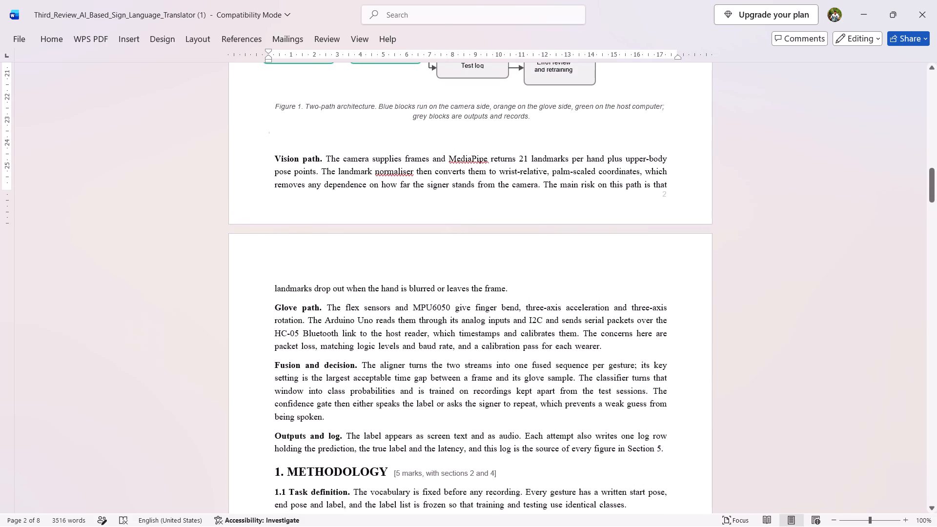
click(280, 149)
double_click(280, 149)
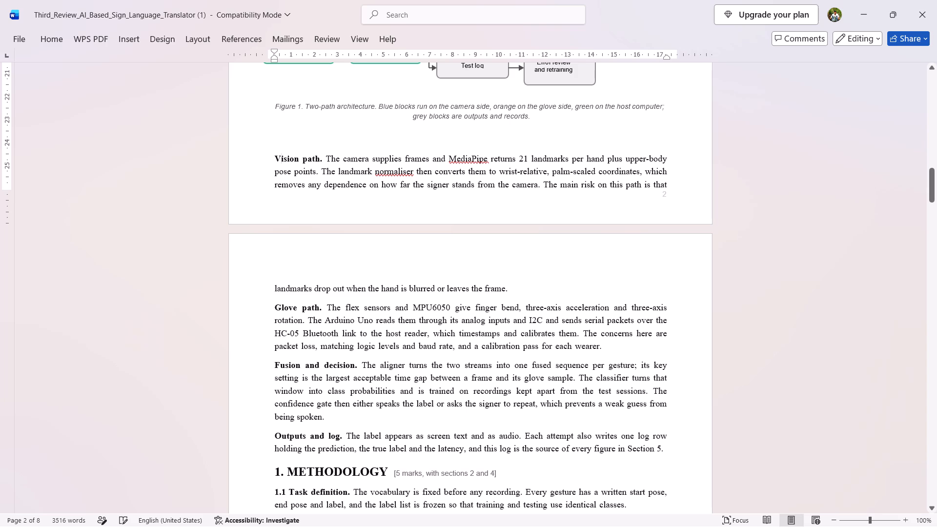
click(274, 143)
key(Delete)
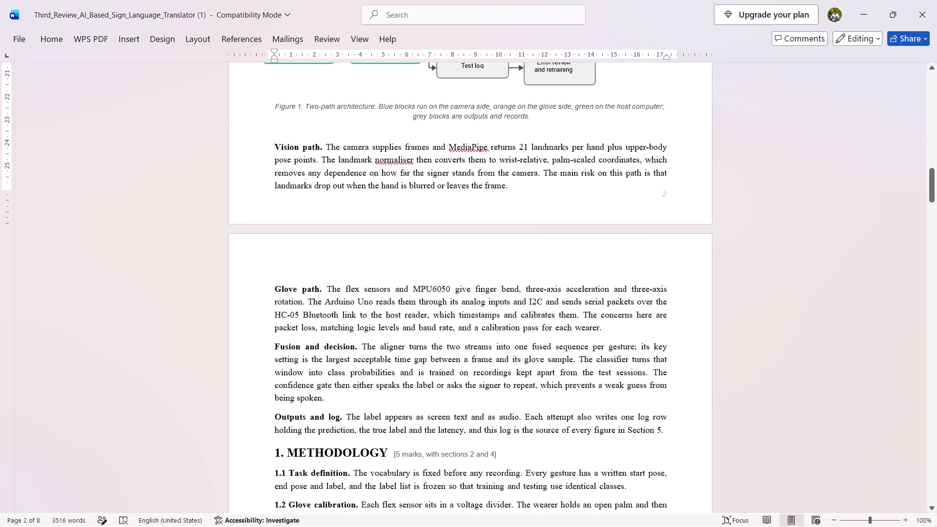
Remove the number 1 from the METHODOLOGY heading.
scroll(426, 190, down, 2)
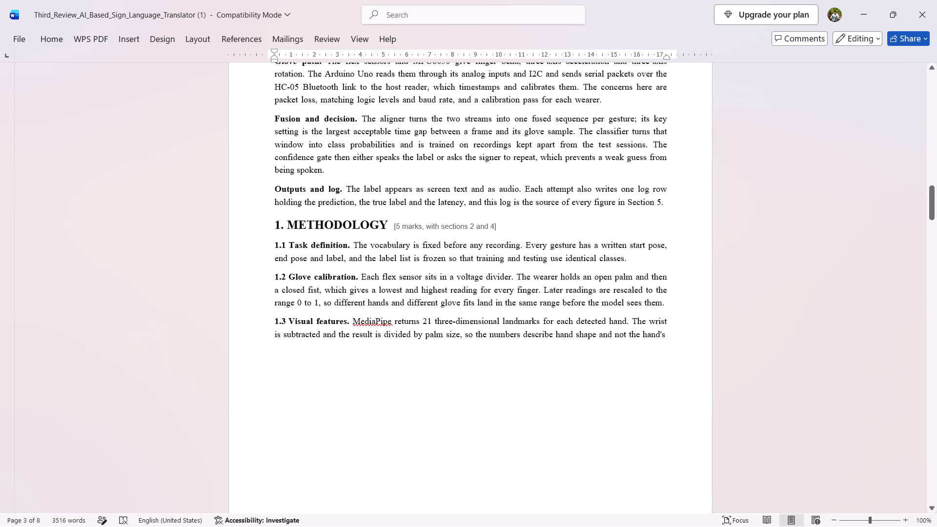
click(286, 224)
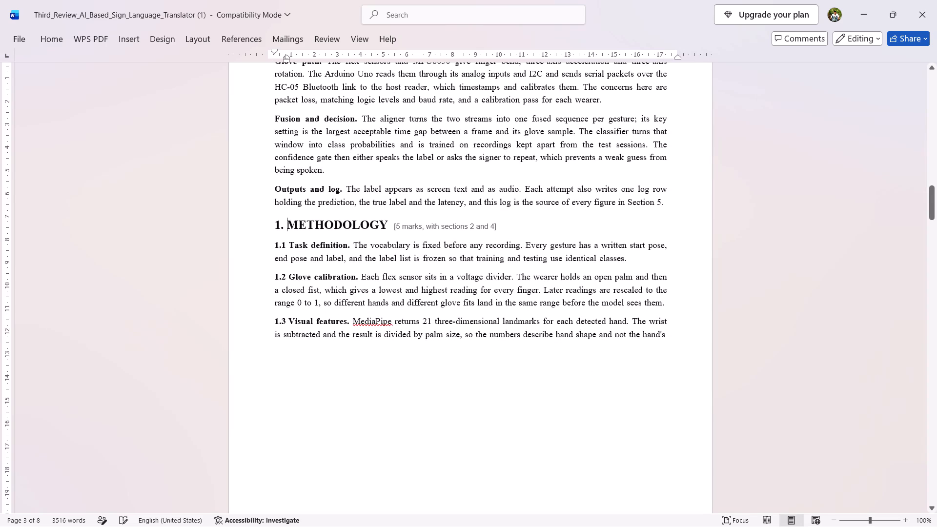
key(BackSpace)
Push the METHODOLOGY heading to the top of page 4 by adding empty lines before it.
key(Return)
key(Return)
key(Return)
key(Return)
key(Return)
key(Return)
key(Return)
key(Return)
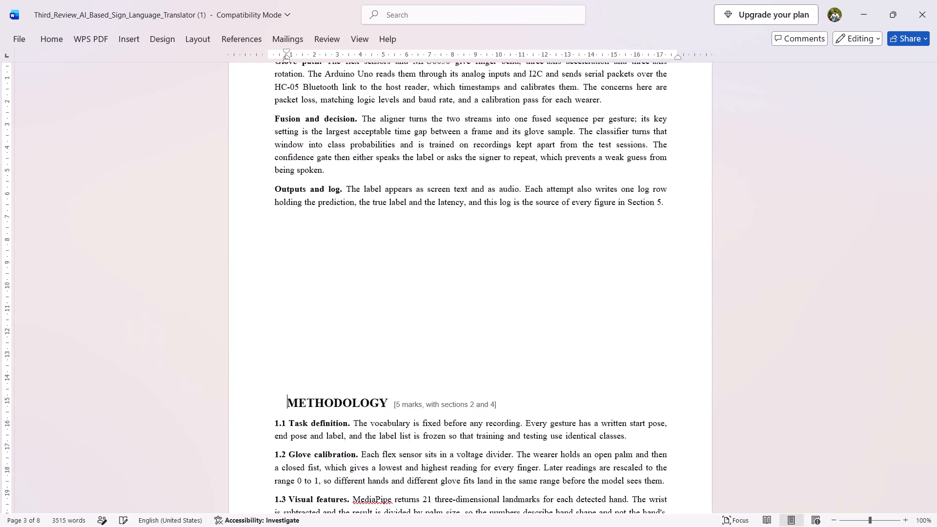
key(Return)
key(Return)
key(Return)
key(Return)
key(Return)
key(Return)
key(Return)
key(Return)
key(Return)
key(Return)
key(Return)
key(Return)
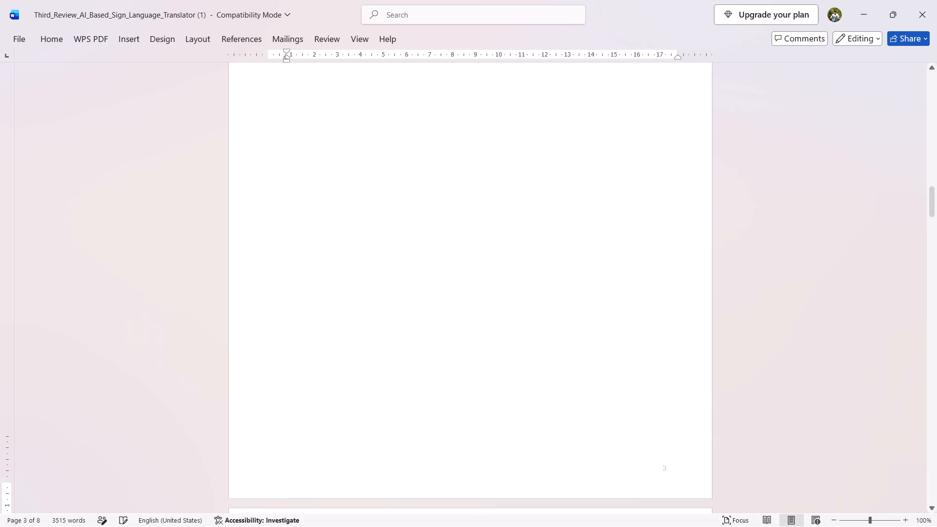
key(Return)
key(Return)
key(BackSpace)
key(BackSpace)
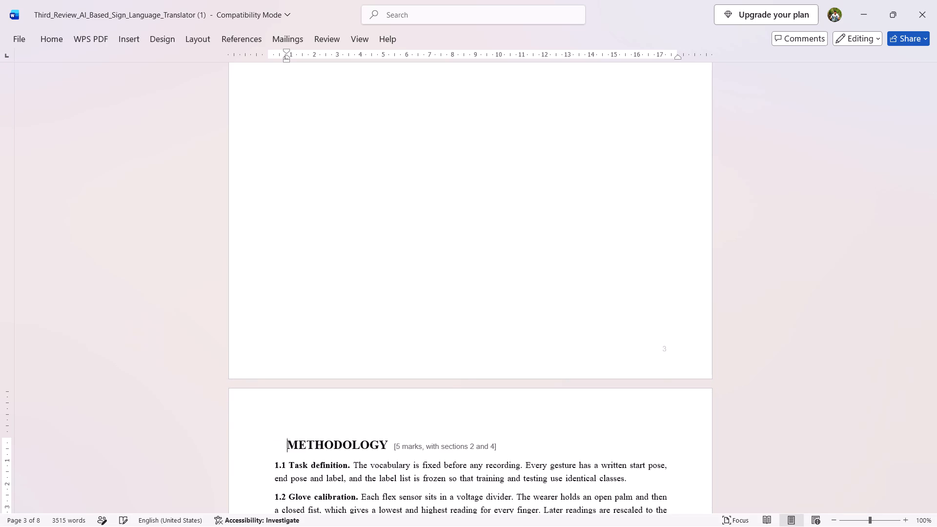
key(BackSpace)
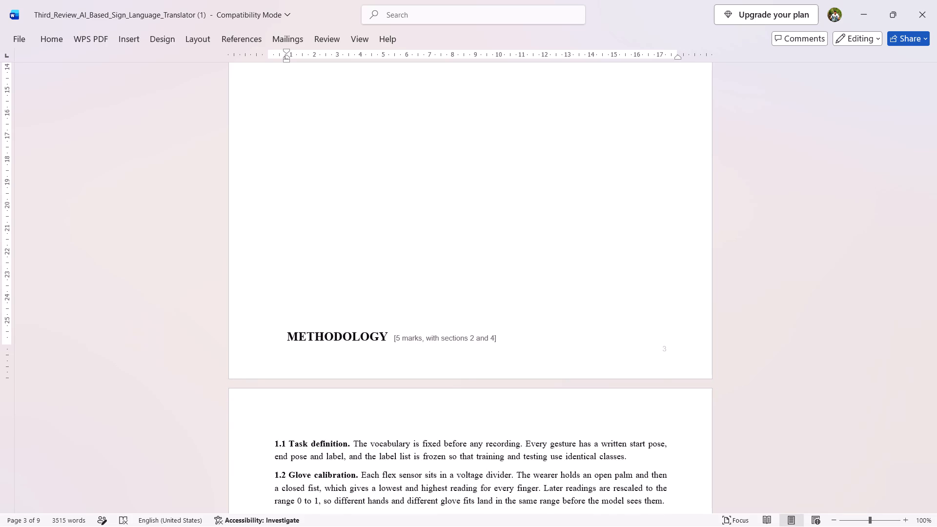
key(Return)
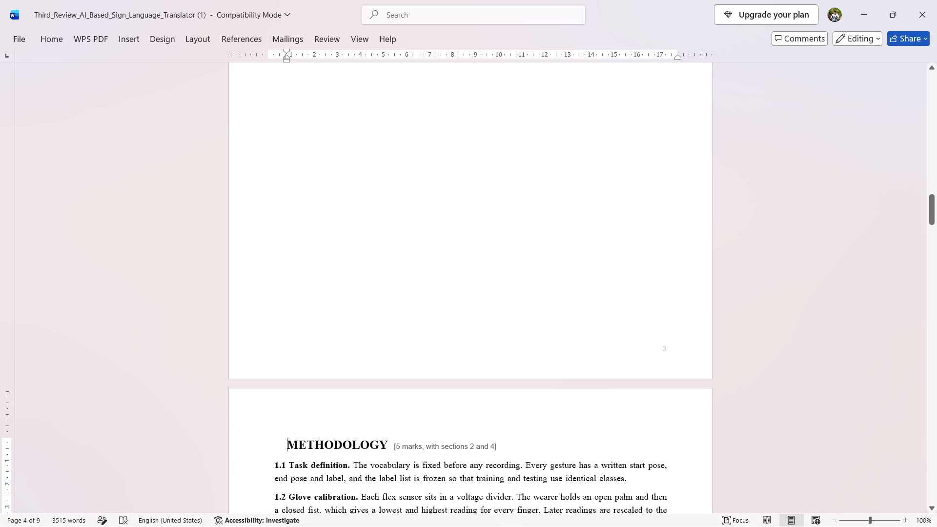
Delete the "[5 marks, with sections 2 and 4]" note after the METHODOLOGY heading.
drag(498, 449, 400, 448)
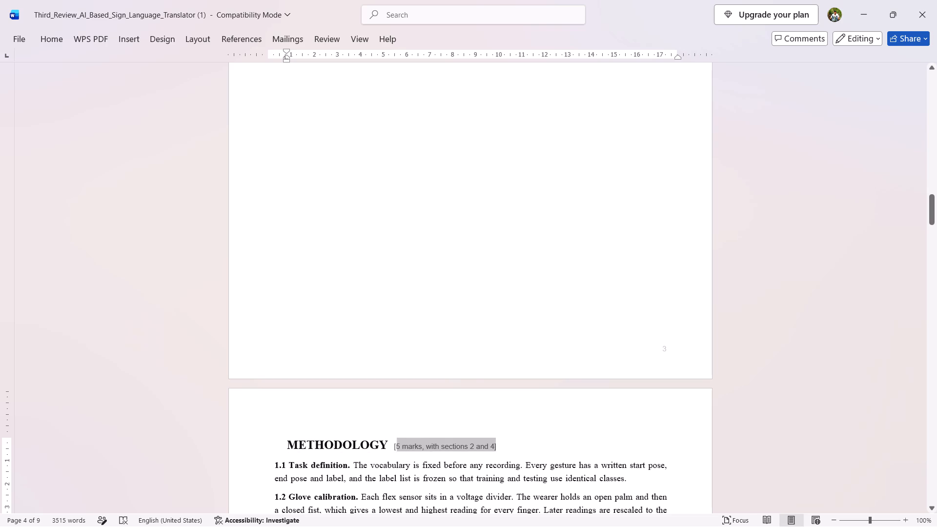
drag(400, 448, 392, 445)
key(BackSpace)
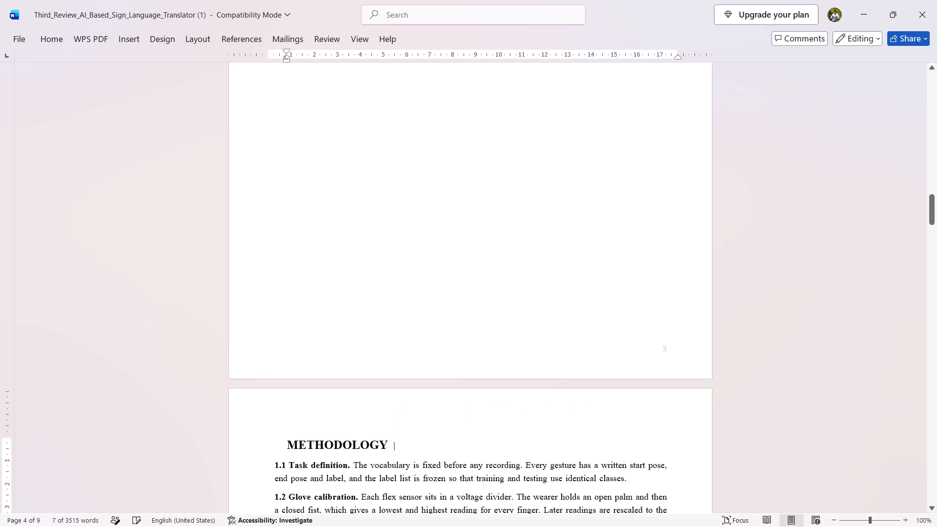
key(BackSpace)
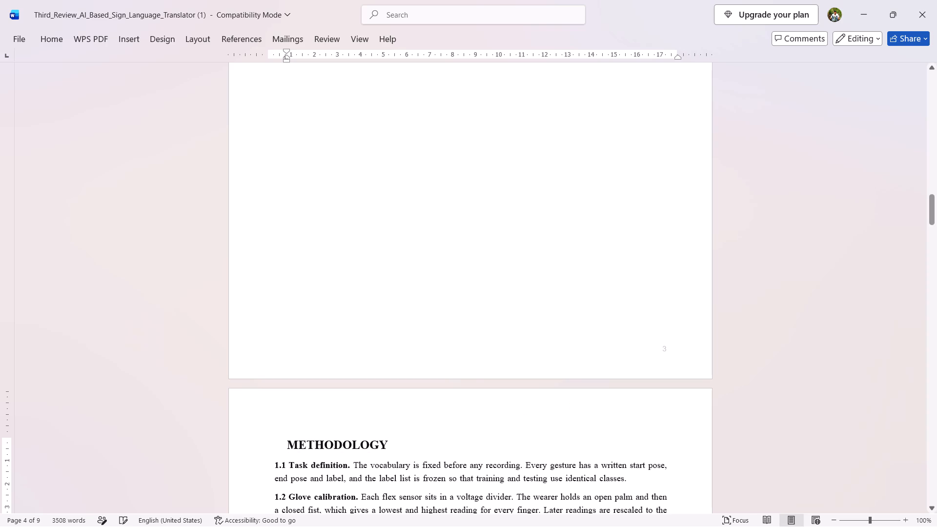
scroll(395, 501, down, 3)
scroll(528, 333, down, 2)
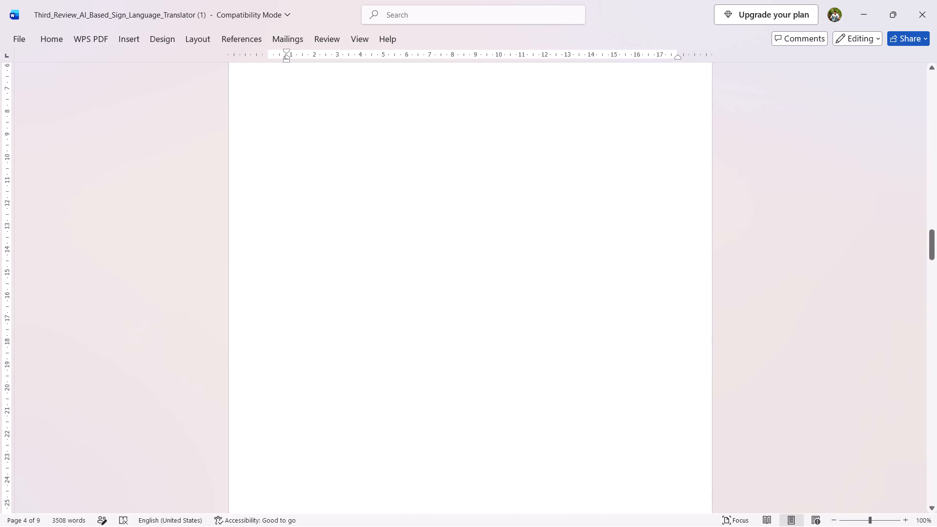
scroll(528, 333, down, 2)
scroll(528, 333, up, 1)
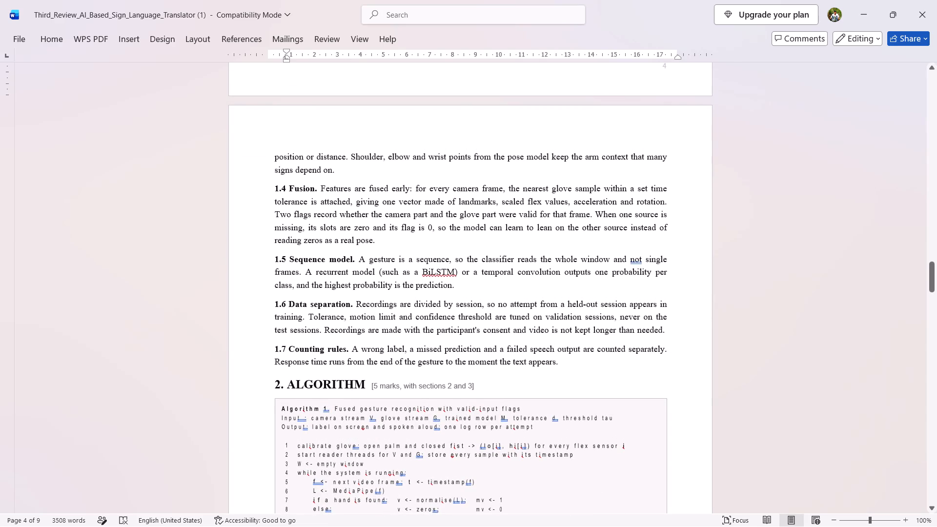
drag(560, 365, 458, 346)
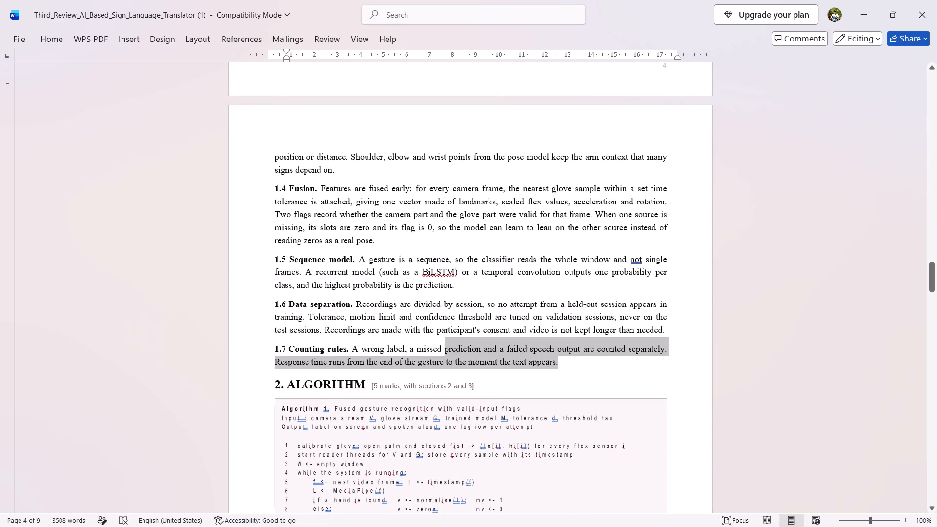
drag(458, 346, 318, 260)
Delete empty lines inside section 1.3 on page 4 to pull the text starting "position or distance" back onto that page.
scroll(302, 189, up, 2)
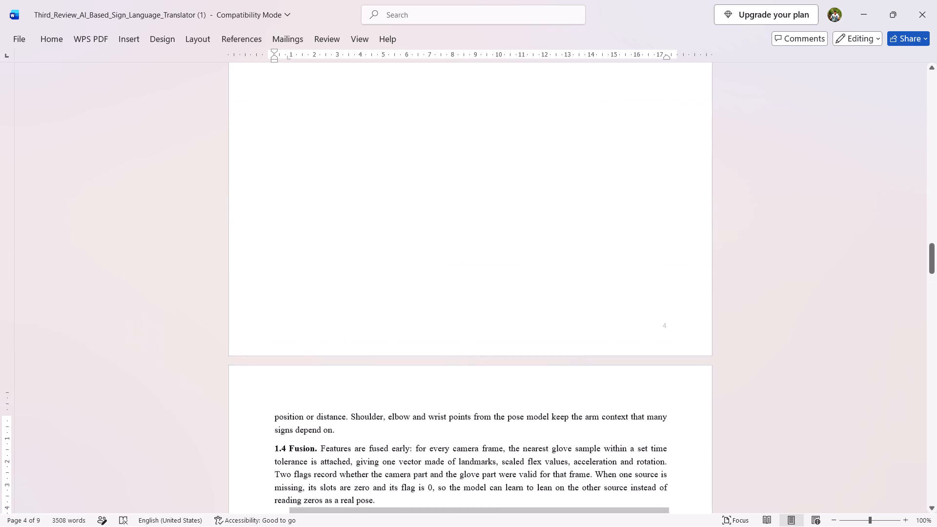
click(301, 312)
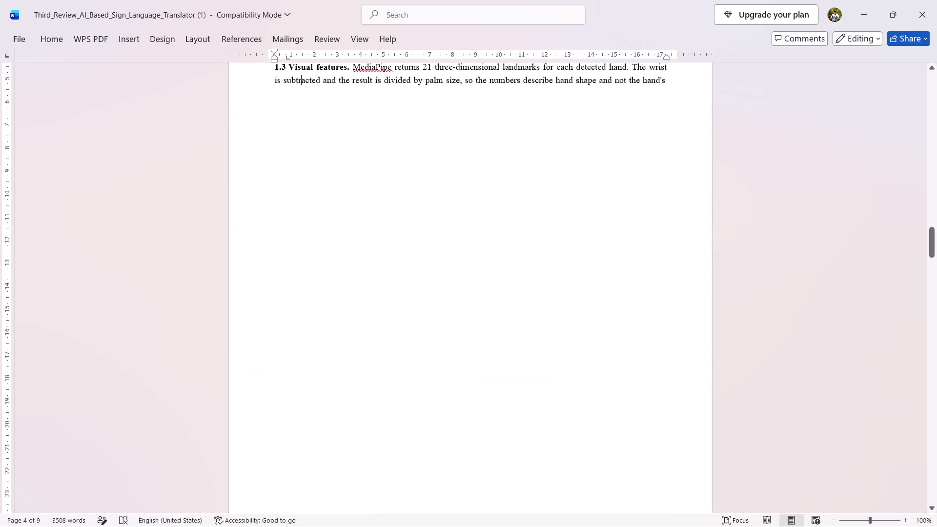
scroll(306, 358, down, 2)
double_click(295, 263)
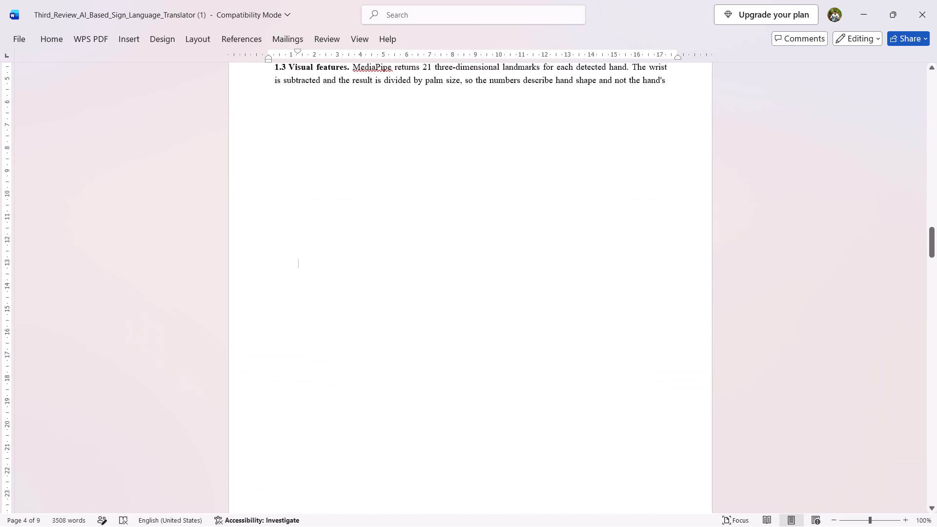
key(Delete)
key(Delete)
key(Delete)
key(Delete)
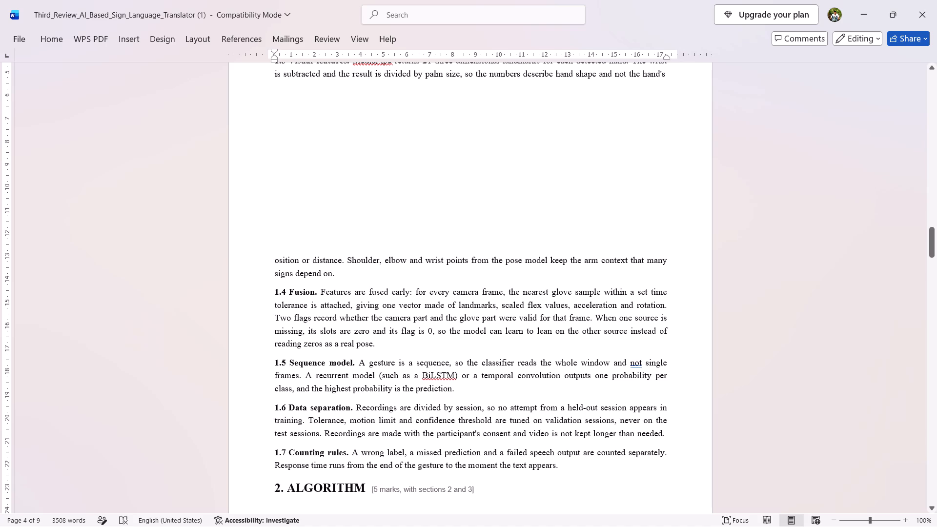
key(ctrl+z)
key(ctrl+z)
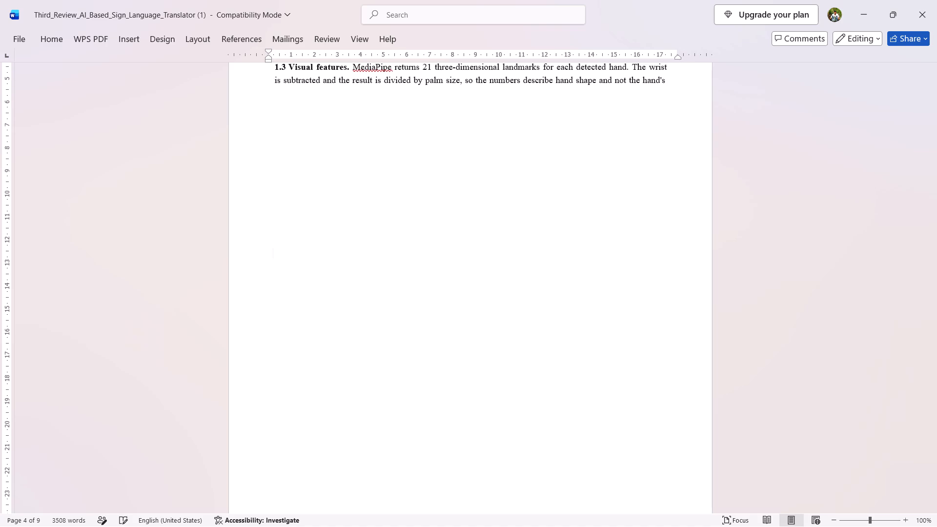
key(ctrl+y)
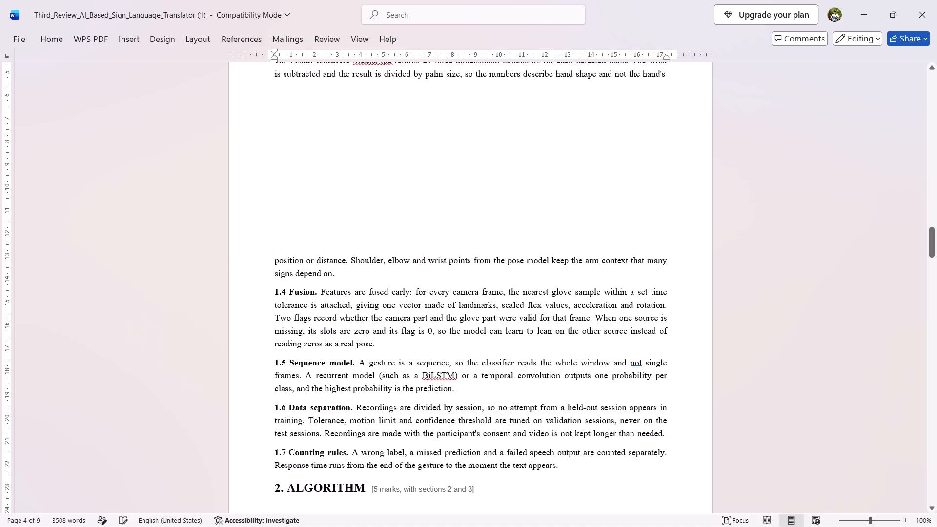
Delete the remaining empty lines in section 1.3 so "position or distance" directly follows the line ending "the hand's".
double_click(296, 151)
key(Delete)
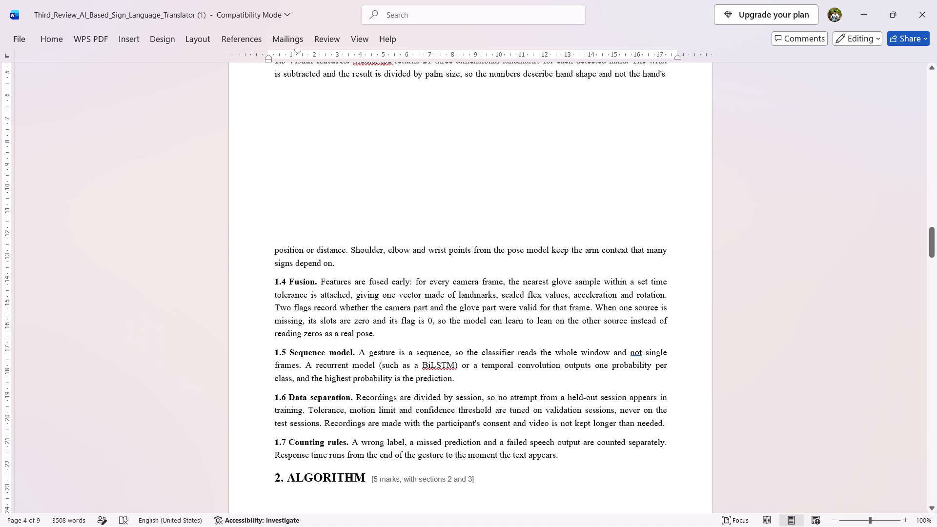
key(Delete)
key(Delete)
key(Delete)
key(Delete)
key(Delete)
key(Delete)
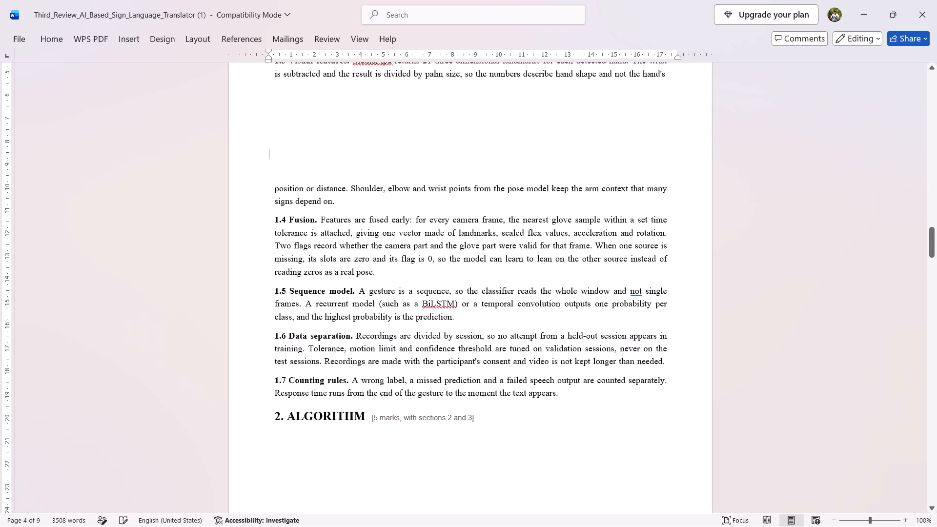
key(Delete)
key(Delete)
key(Up)
key(Up)
key(Up)
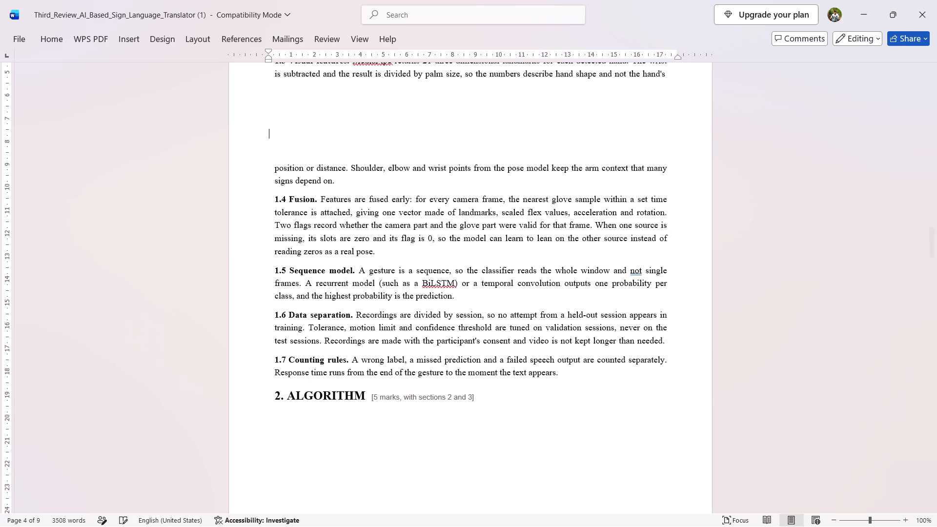
key(Up)
key(Up)
key(Up)
key(Delete)
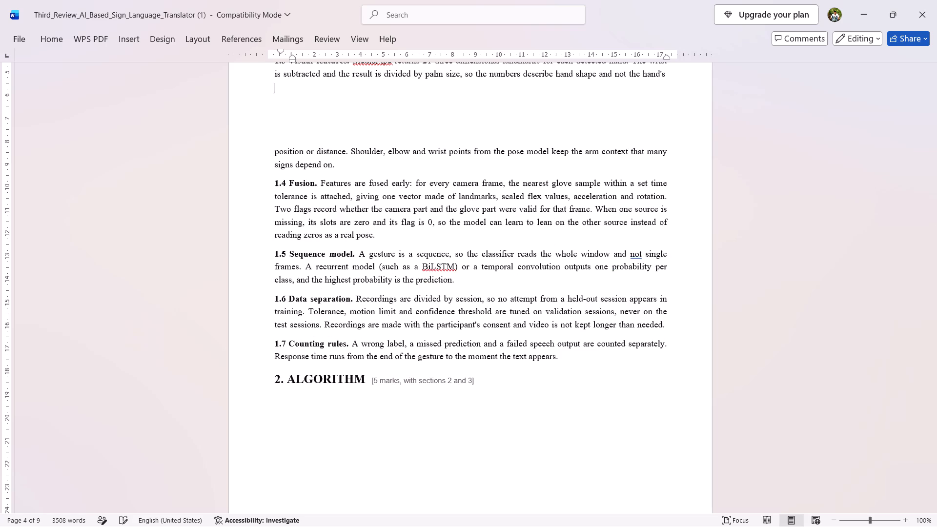
key(Delete)
key(Delete)
key(Delete)
key(Delete)
key(Delete)
key(Delete)
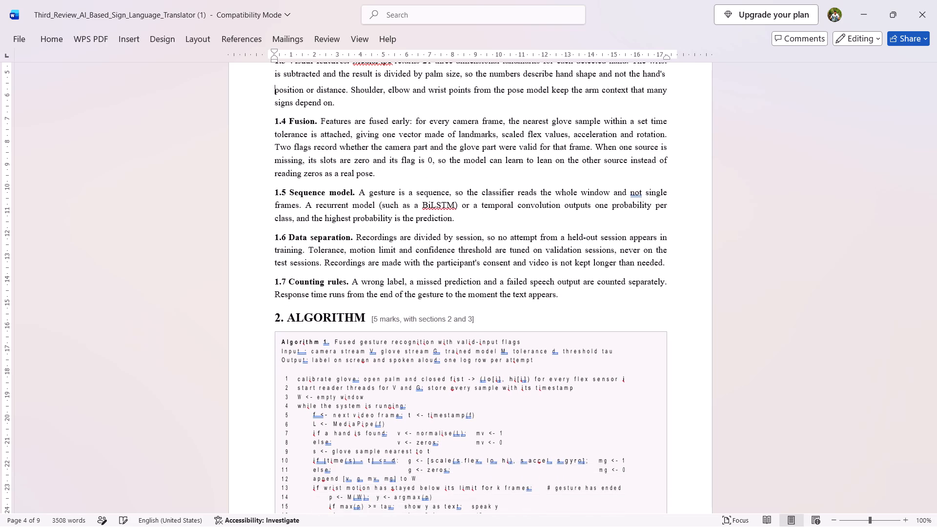
Check the METHODOLOGY page layout against the earlier report PDF in WPS Office, including its Review 3 rubric and heading style.
scroll(449, 243, up, 1)
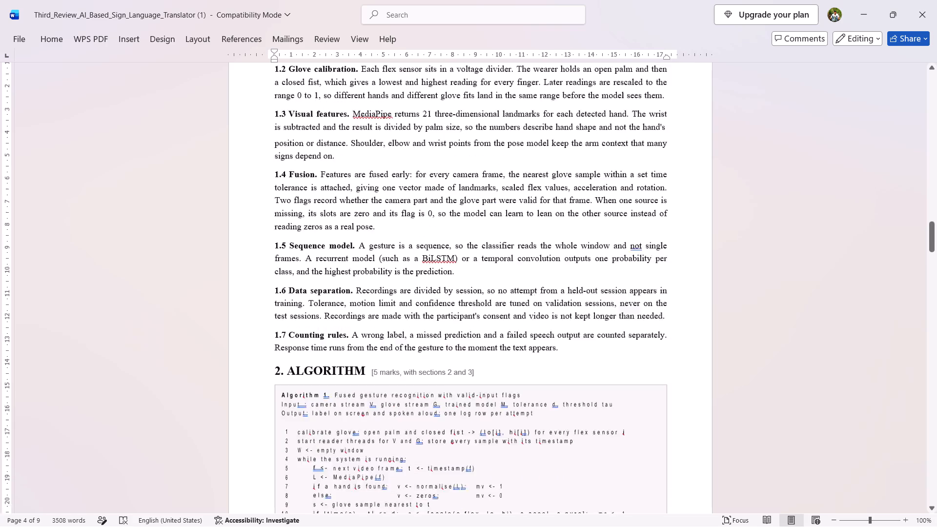
scroll(449, 243, up, 1)
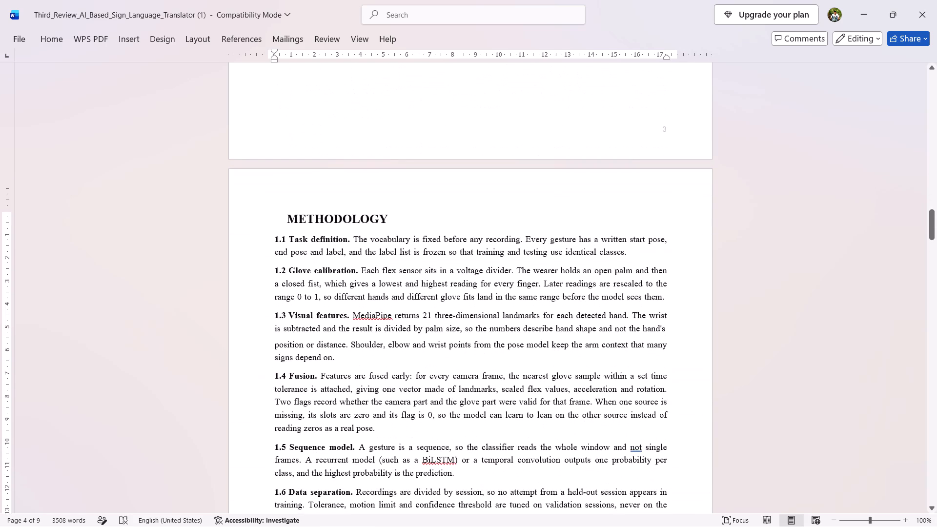
scroll(449, 243, down, 1)
key(alt+Tab)
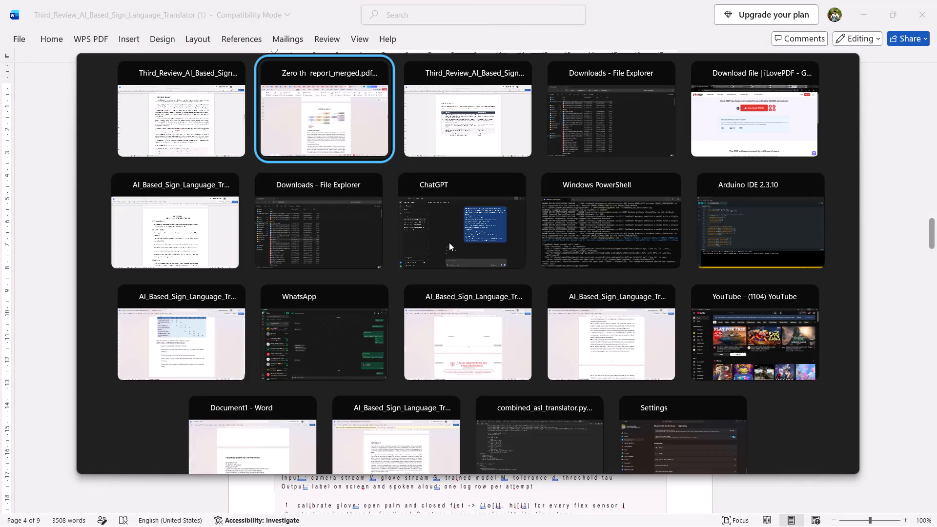
scroll(449, 243, up, 3)
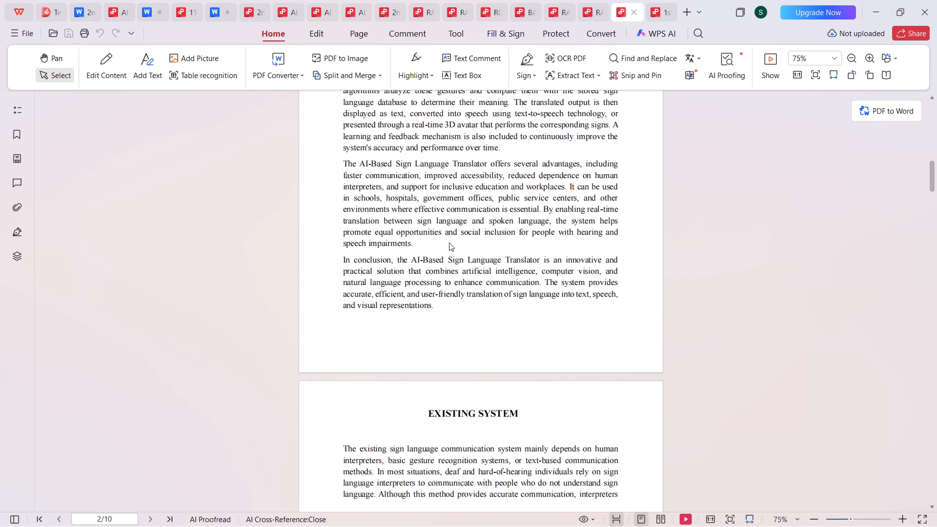
scroll(449, 243, up, 3)
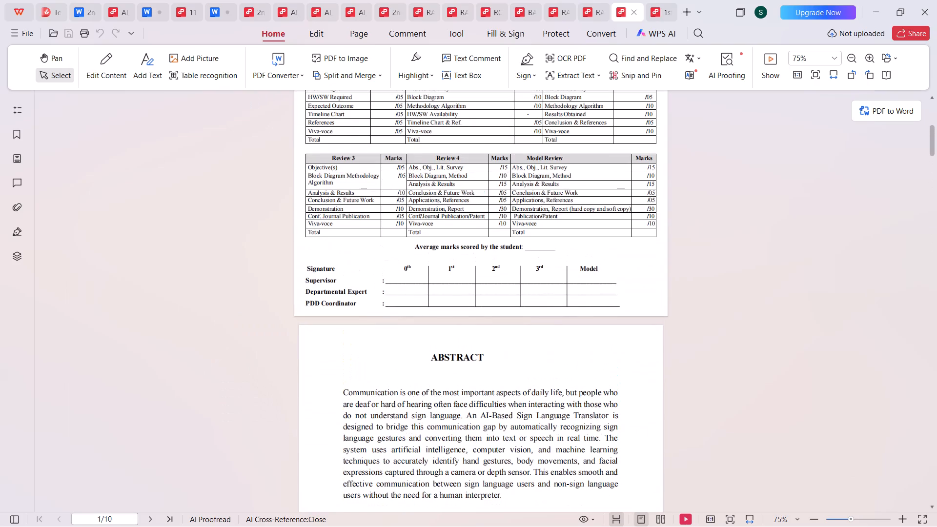
scroll(449, 243, up, 1)
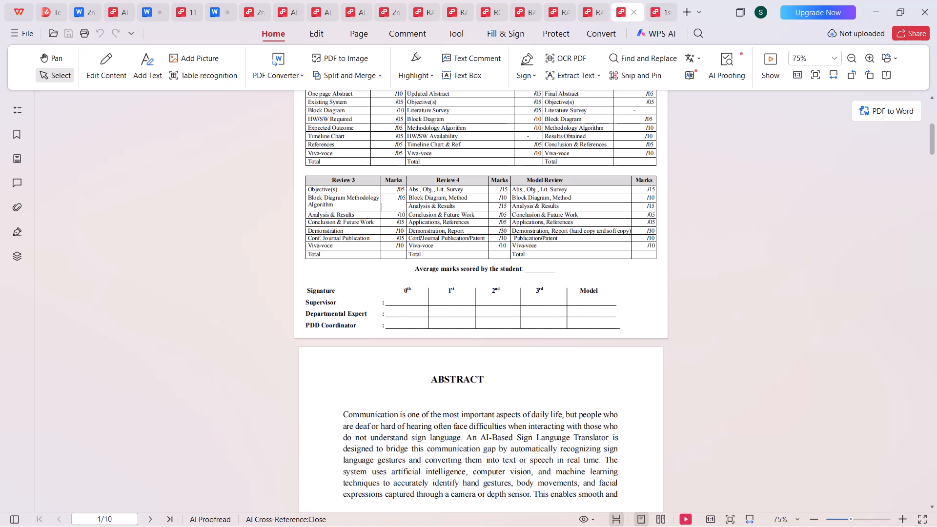
key(alt+Tab)
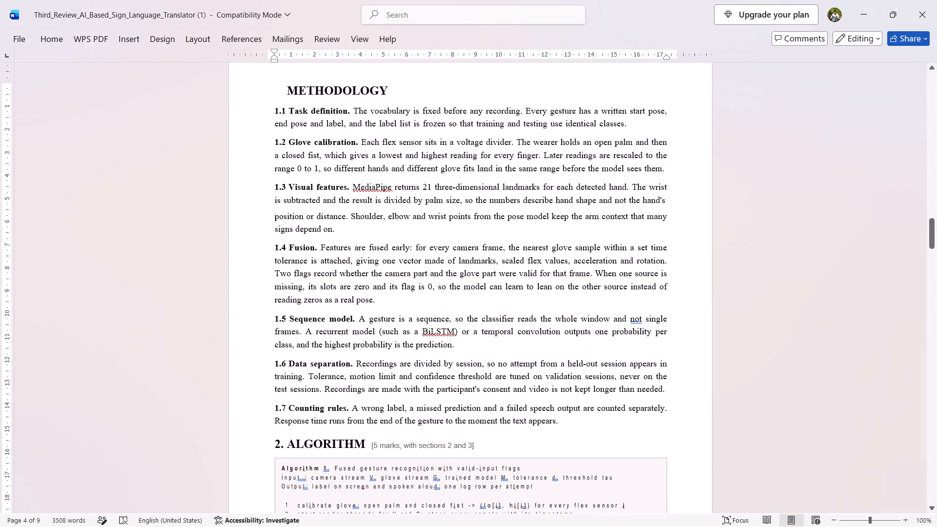
key(alt+Tab)
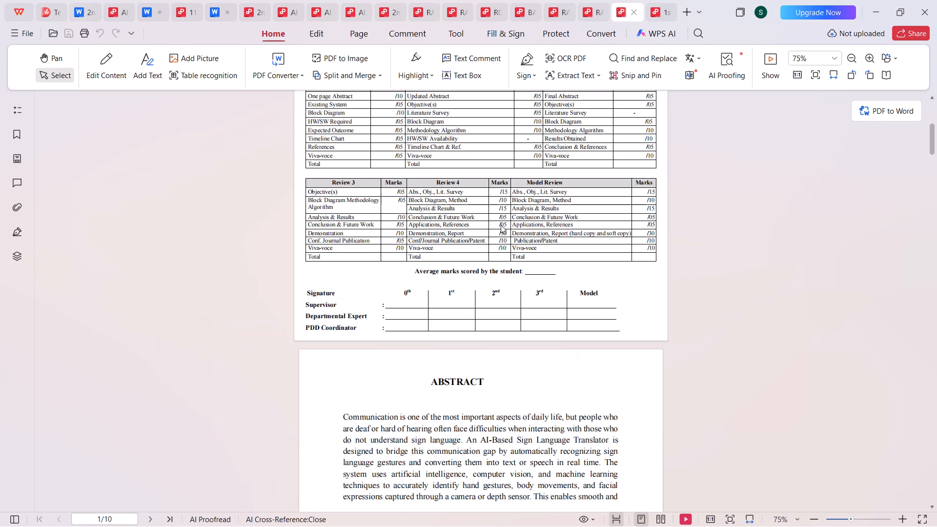
key(alt+Tab)
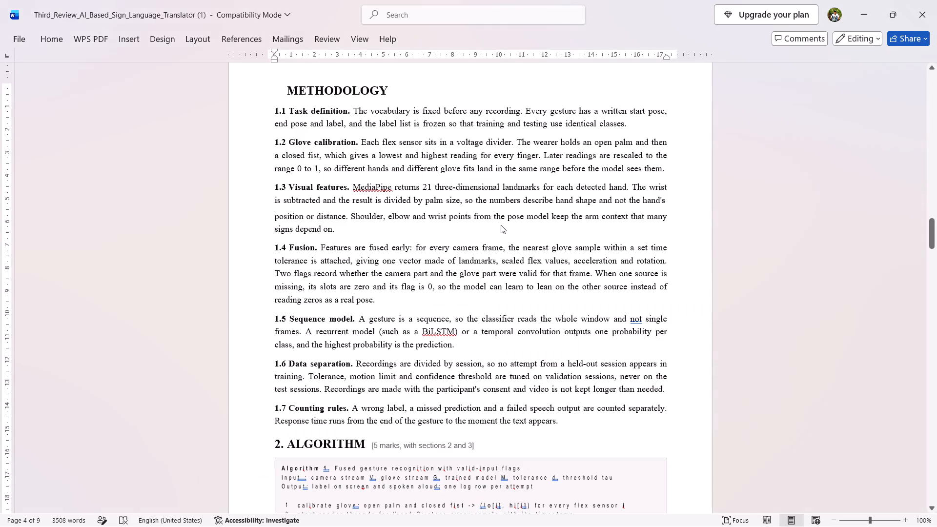
Delete the empty lines above the BLOCK DIAGRAM heading so it sits at the top of page 2.
scroll(501, 225, up, 12)
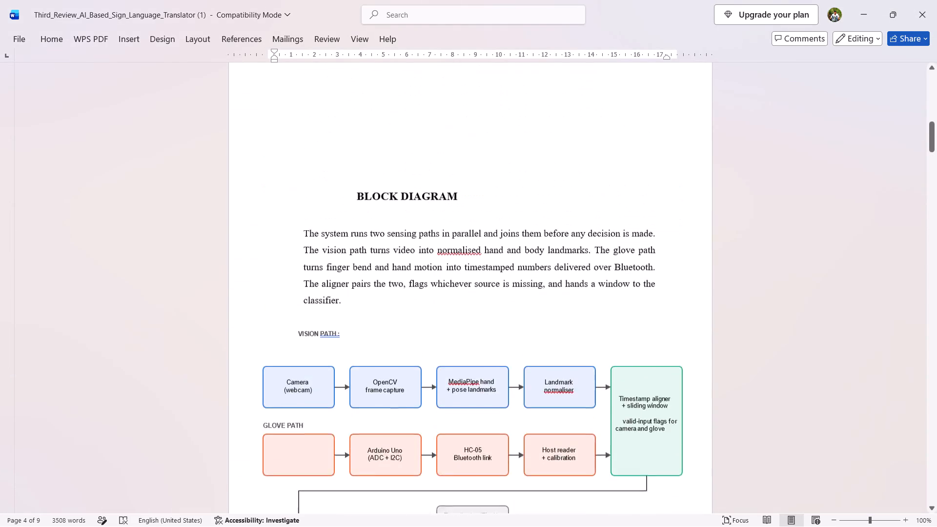
scroll(501, 225, up, 3)
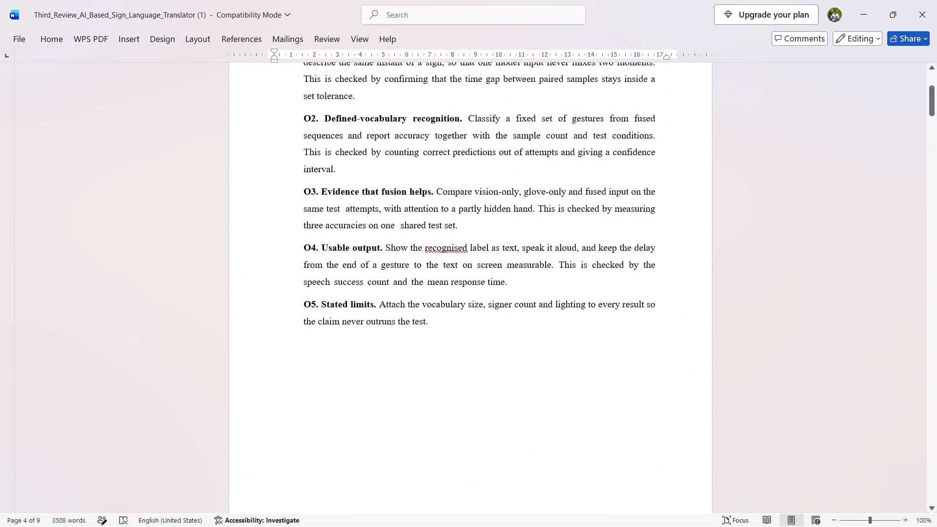
scroll(439, 342, down, 4)
click(386, 331)
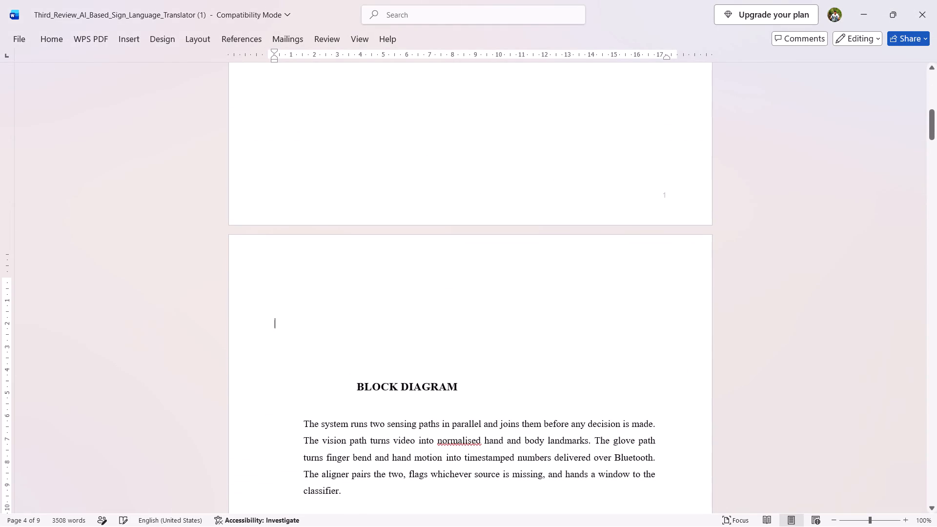
key(Delete)
key(Delete)
key(Delete)
key(Delete)
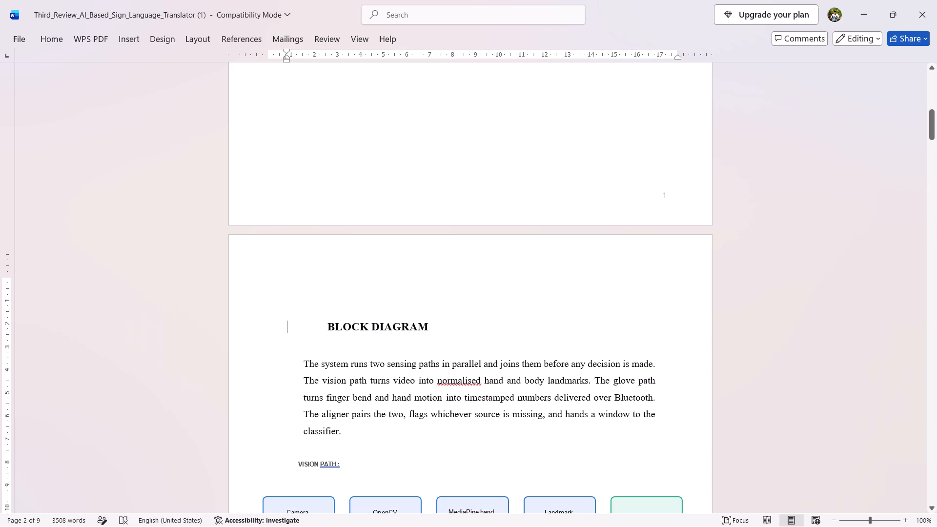
key(ctrl+z)
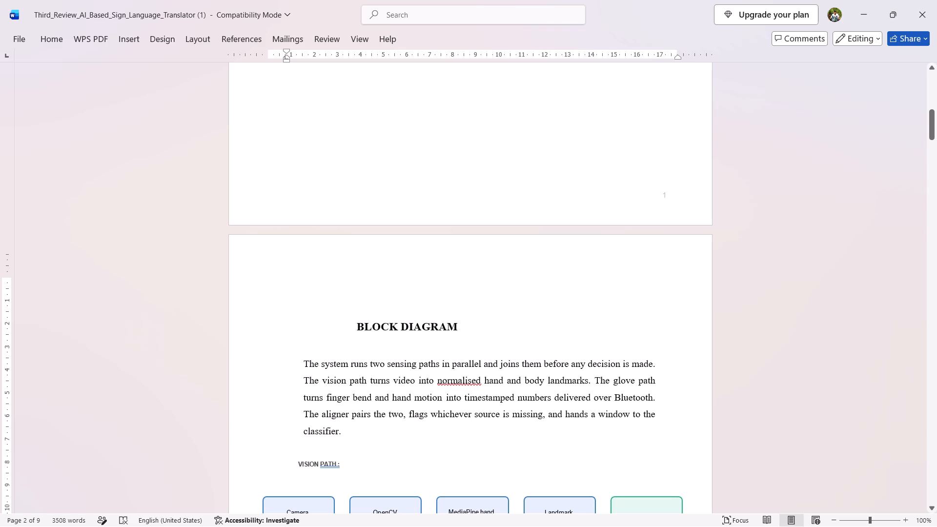
key(Up)
key(Up)
key(Up)
key(Up)
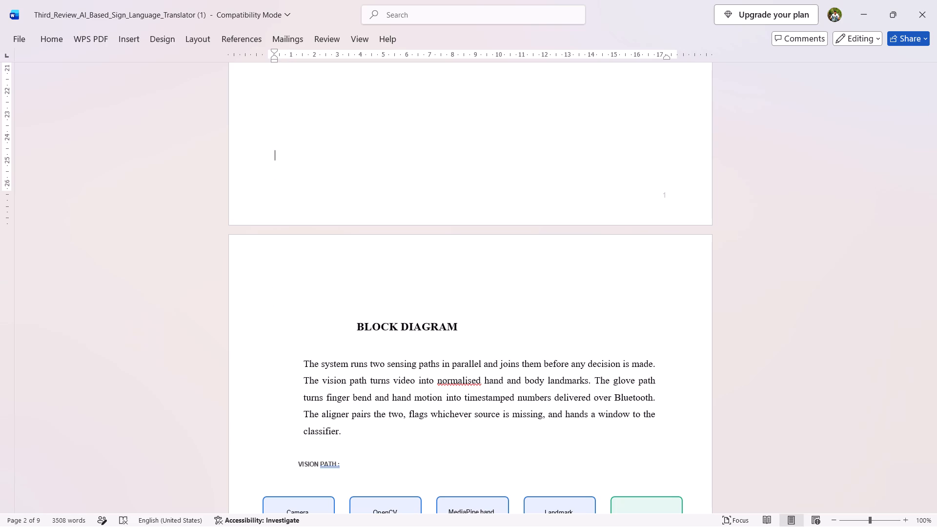
key(Down)
key(Down)
key(Up)
key(Down)
key(Delete)
key(Delete)
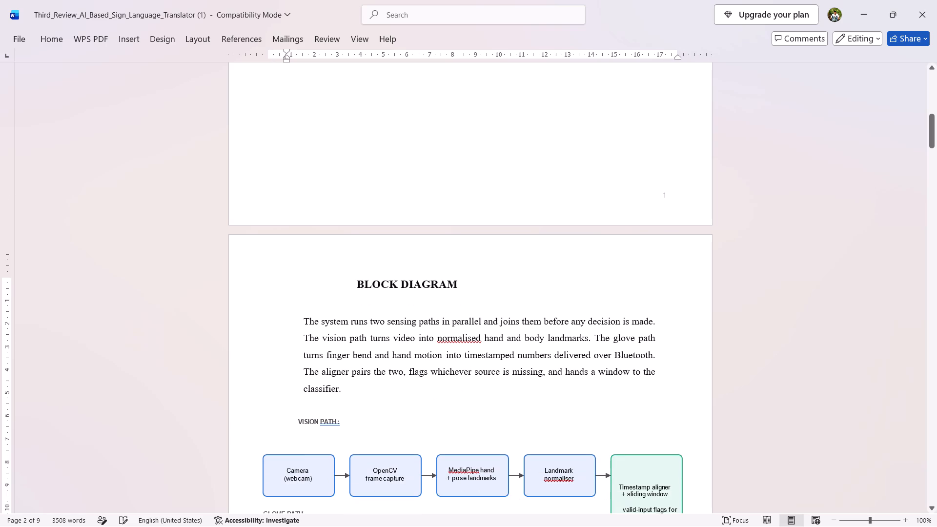
Replace the leading indentation of the BLOCK DIAGRAM heading with tabs that bring it to about the middle of the page.
key(Delete)
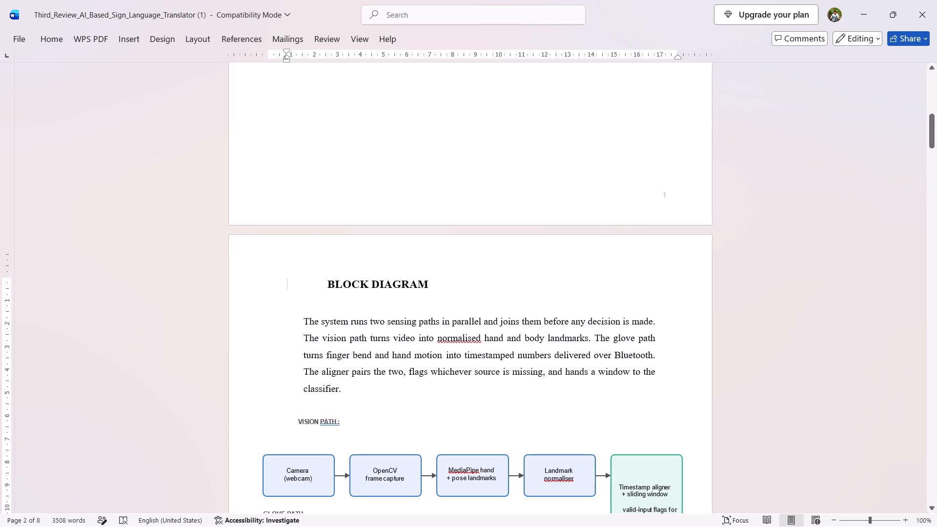
key(Delete)
key(Delete)
key(Delete)
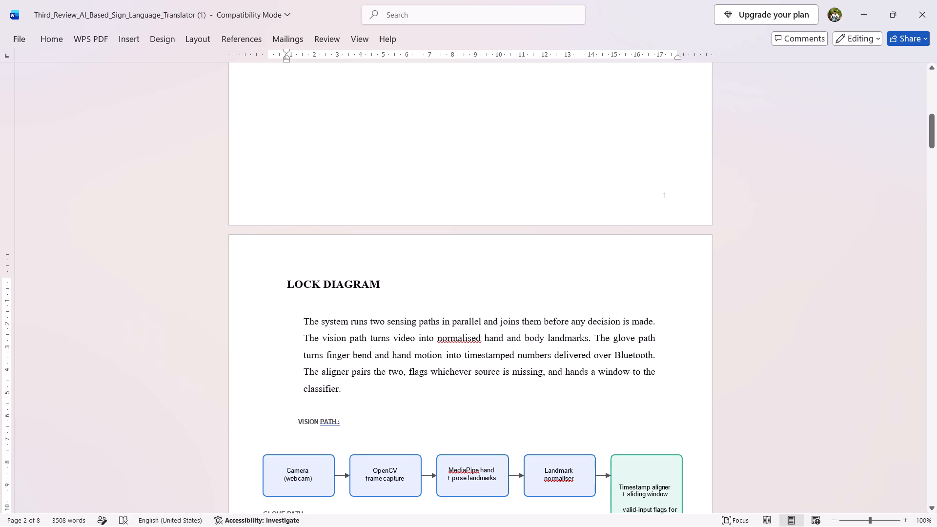
key(ctrl+z)
key(Tab)
key(Tab)
key(Tab)
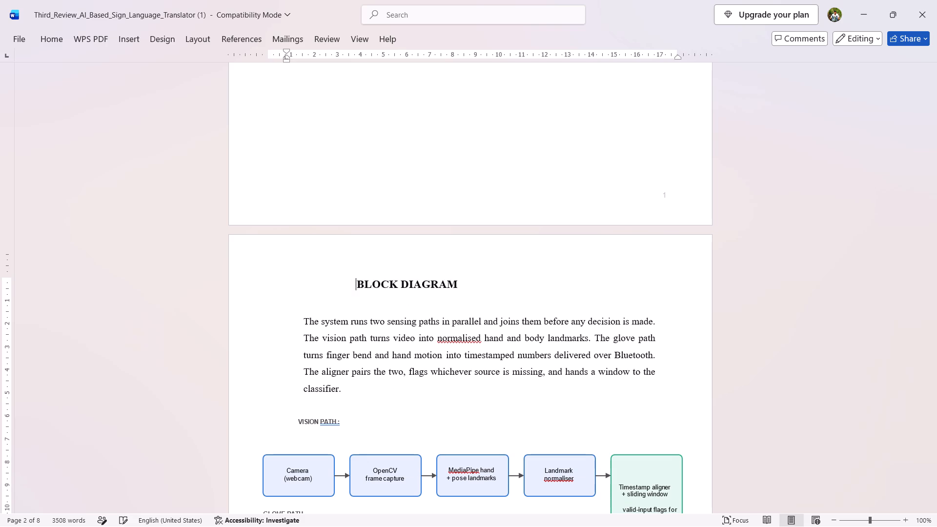
key(Tab)
key(Tab)
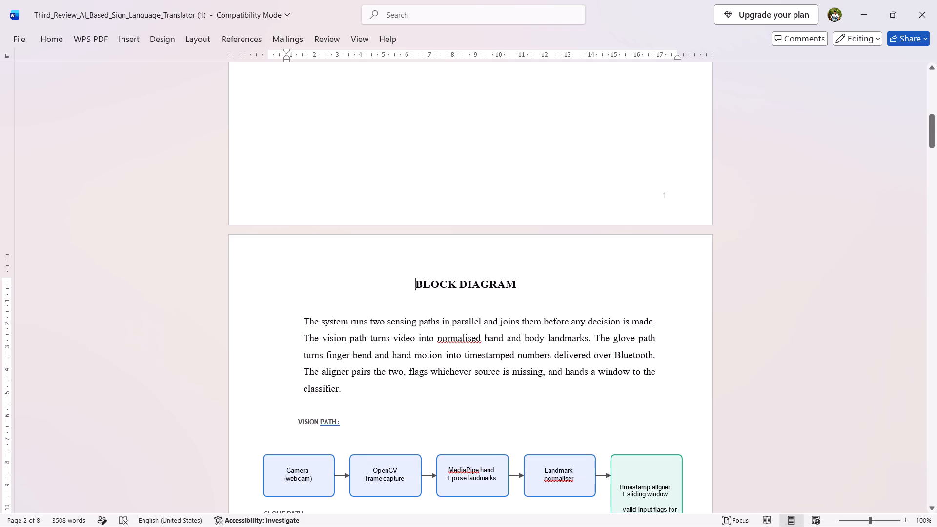
Reduce the height of the block diagram by its bottom edge so the "Outputs and log" paragraph fits on page 2.
scroll(530, 357, down, 8)
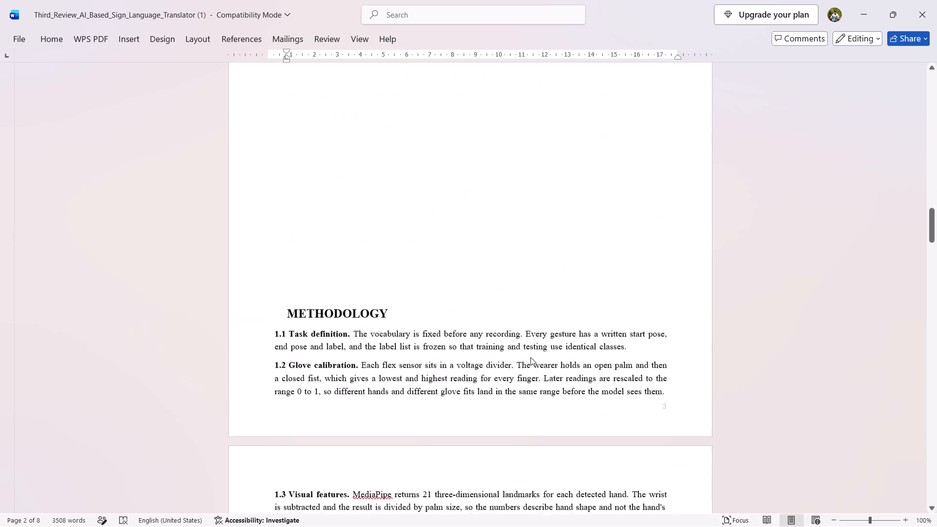
click(399, 153)
scroll(399, 153, up, 4)
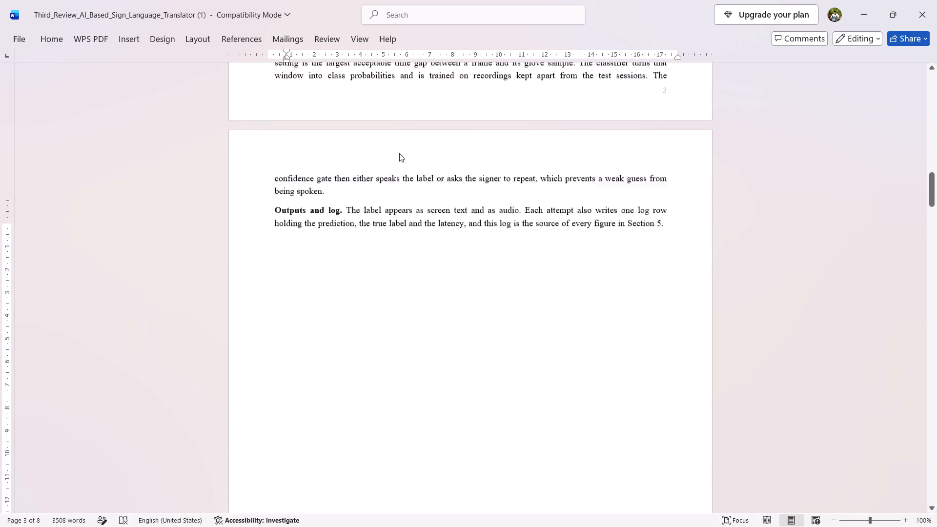
scroll(399, 153, up, 1)
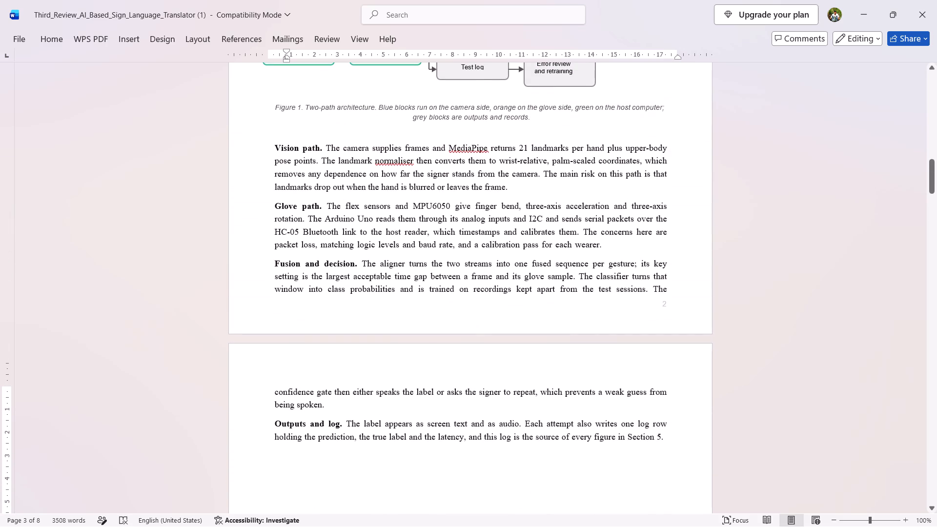
scroll(406, 206, up, 2)
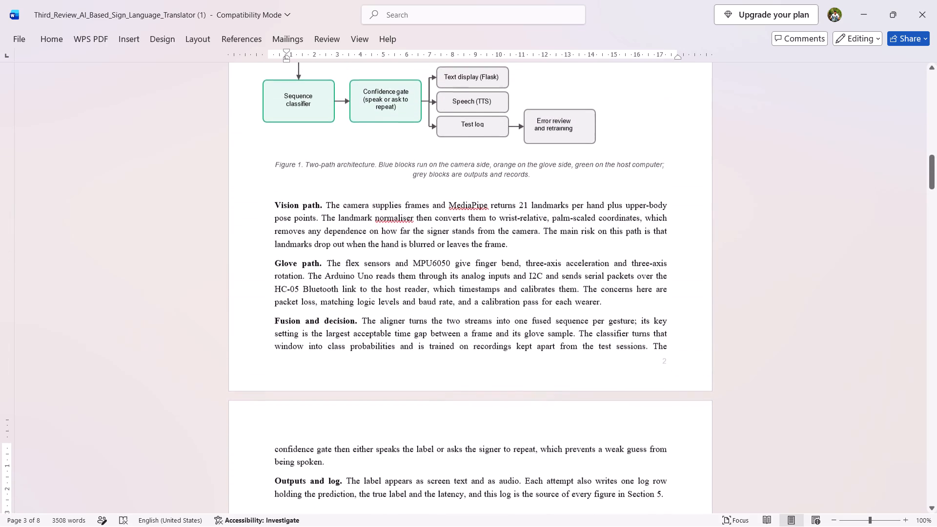
scroll(406, 206, up, 1)
click(406, 206)
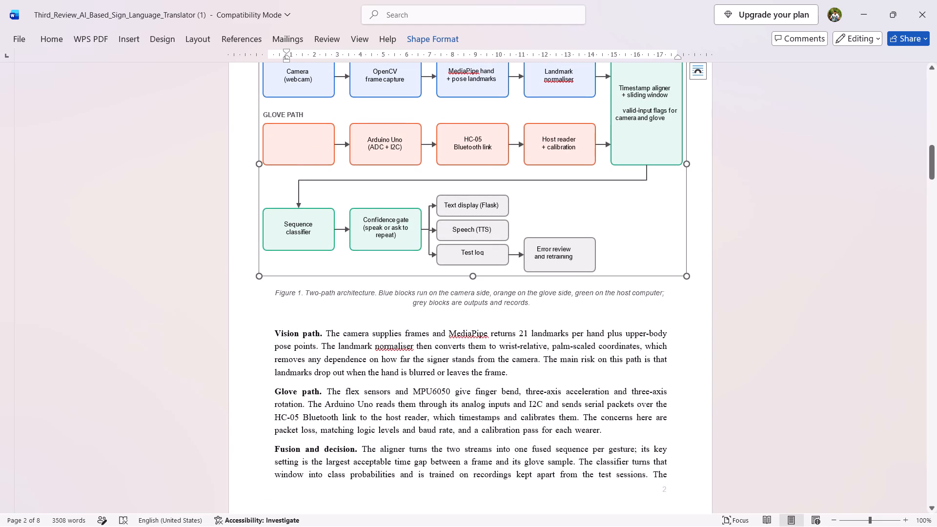
drag(471, 276, 468, 258)
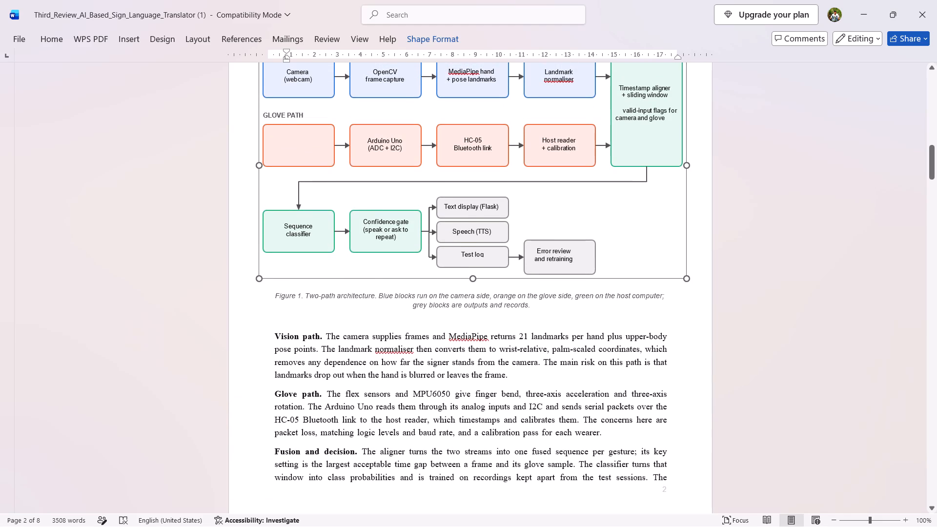
drag(468, 258, 467, 223)
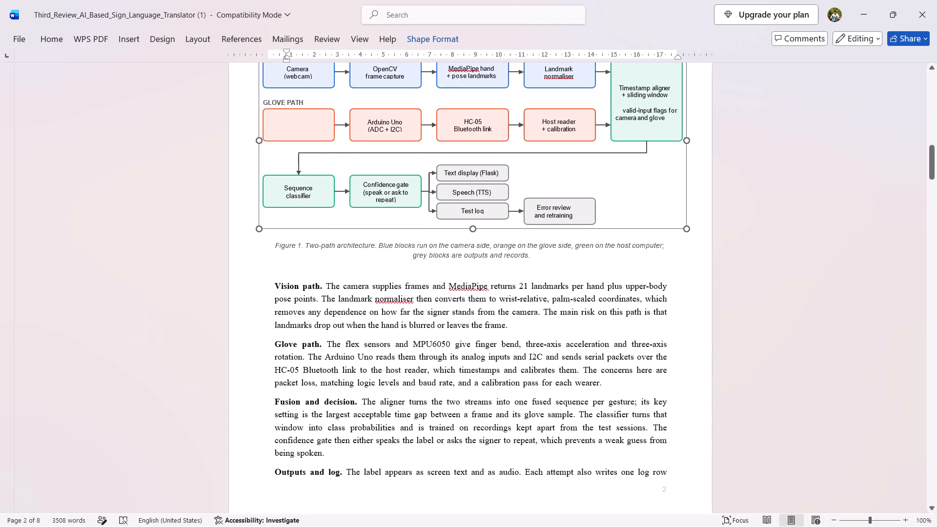
drag(467, 223, 467, 214)
Delete the empty lines above the METHODOLOGY heading so it sits at the top of page 3.
scroll(464, 287, down, 1)
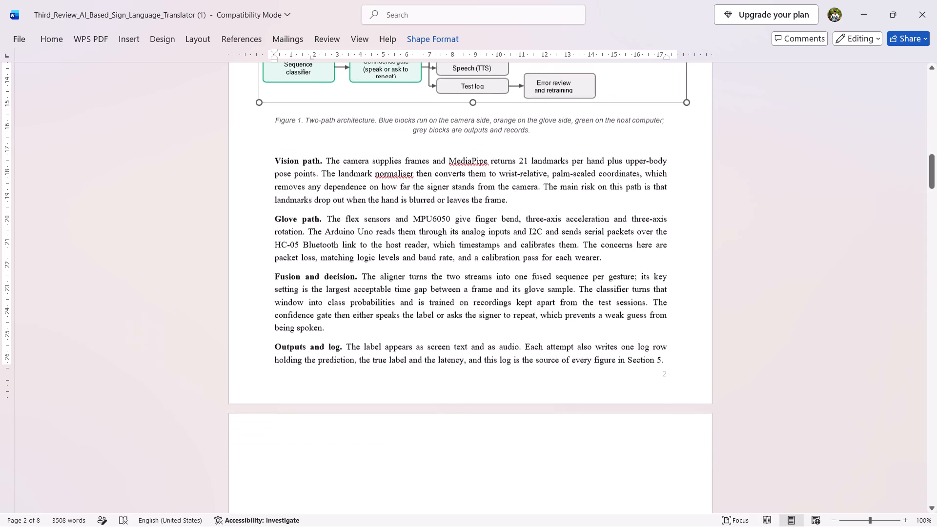
scroll(464, 287, down, 2)
double_click(306, 369)
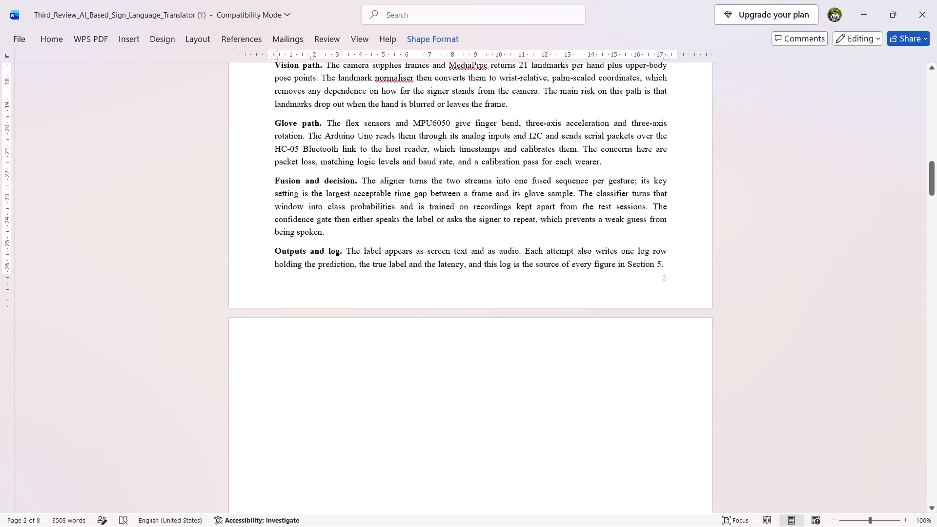
key(Delete)
key(Delete)
key(Delete)
key(Delete)
key(Delete)
key(Delete)
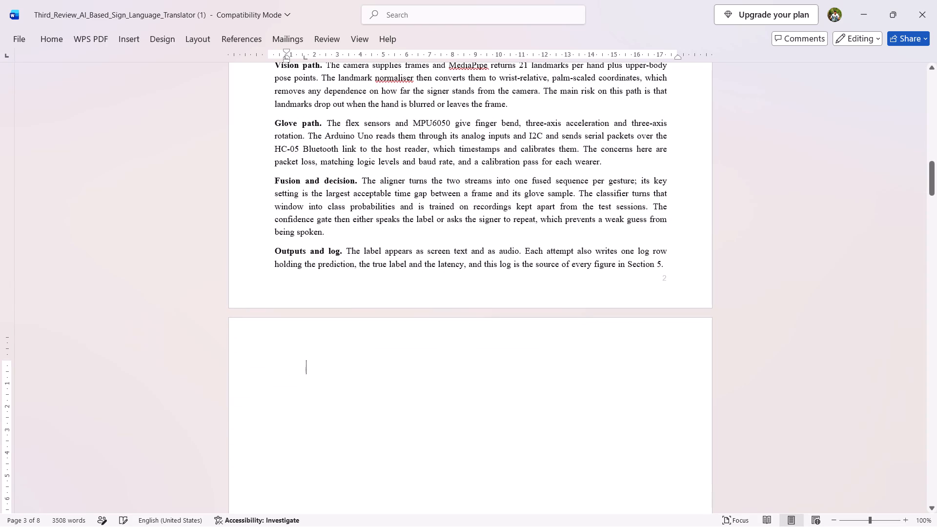
key(Delete)
key(Delete)
key(Delete)
key(Delete)
key(Delete)
key(Delete)
key(Delete)
key(Delete)
key(Delete)
key(Delete)
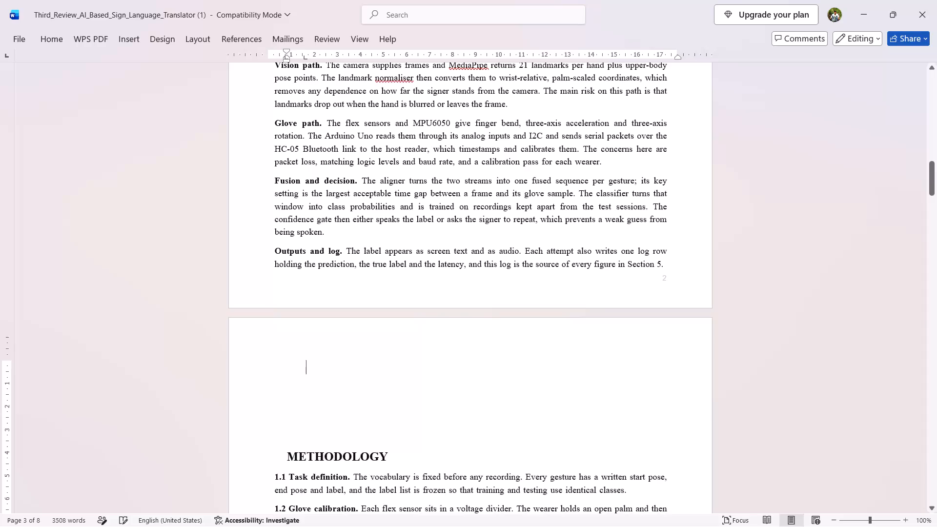
key(Delete)
key(Delete)
key(Delete)
key(Delete)
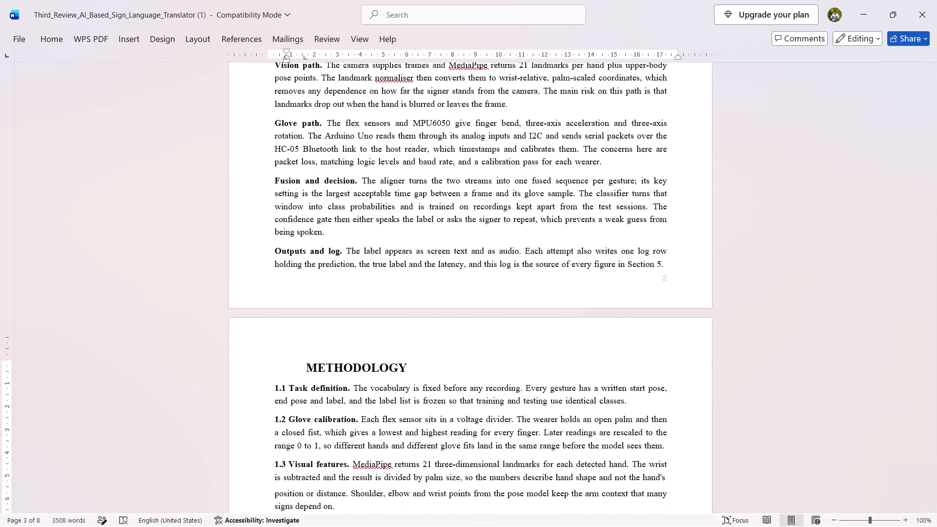
Indent the METHODOLOGY heading with three additional tabs to bring it near the middle of the page.
key(Up)
key(Down)
key(Tab)
key(Tab)
key(Tab)
key(Tab)
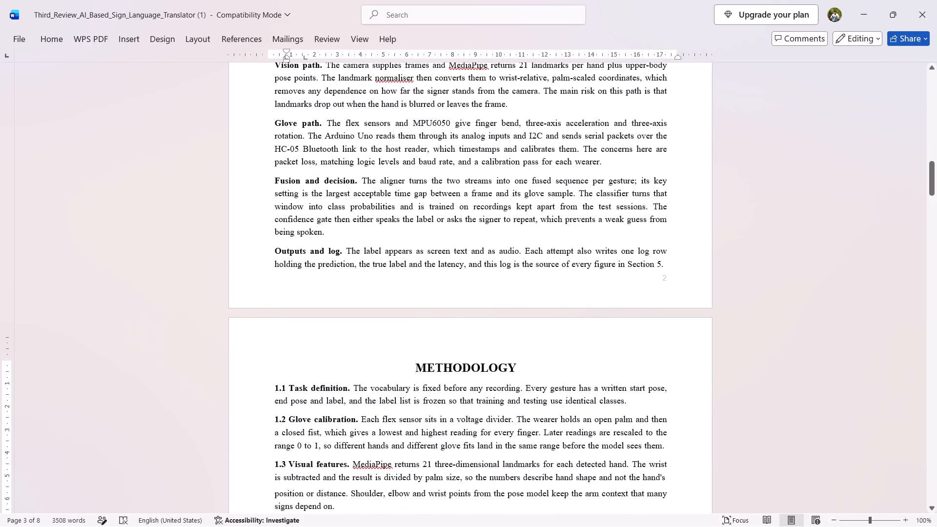
key(BackSpace)
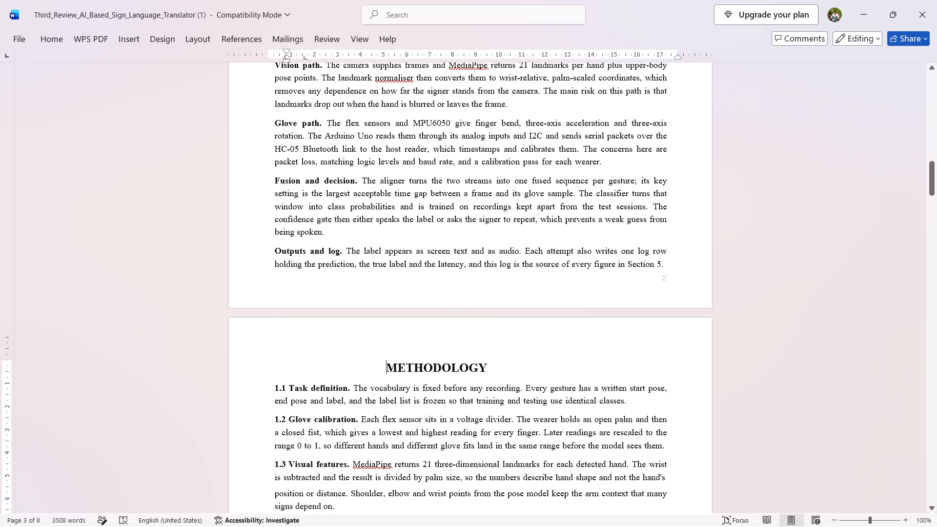
Insert an empty line between the METHODOLOGY heading and section 1.1.
click(502, 375)
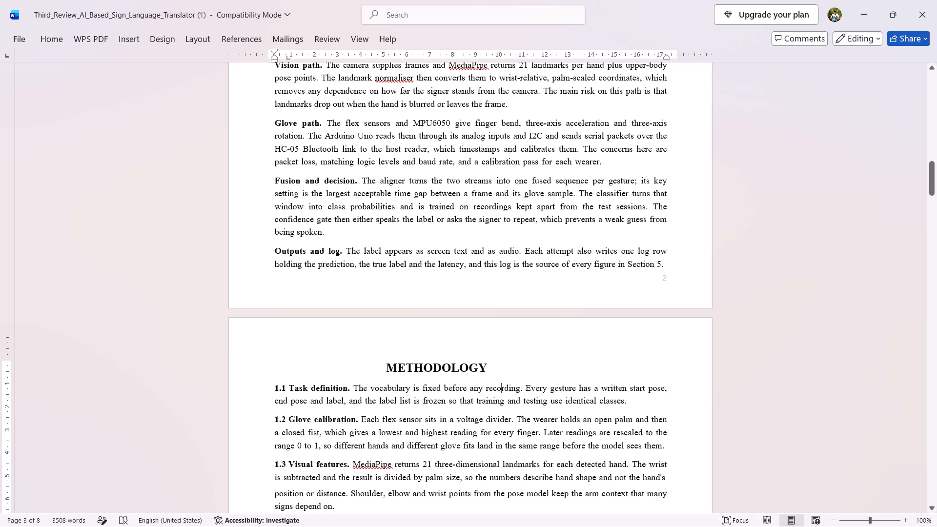
click(499, 371)
click(499, 371)
key(Return)
Set the font size of the methodology text, from "Task definition" in 1.1 to the end of 1.7, to 12.
scroll(538, 376, down, 1)
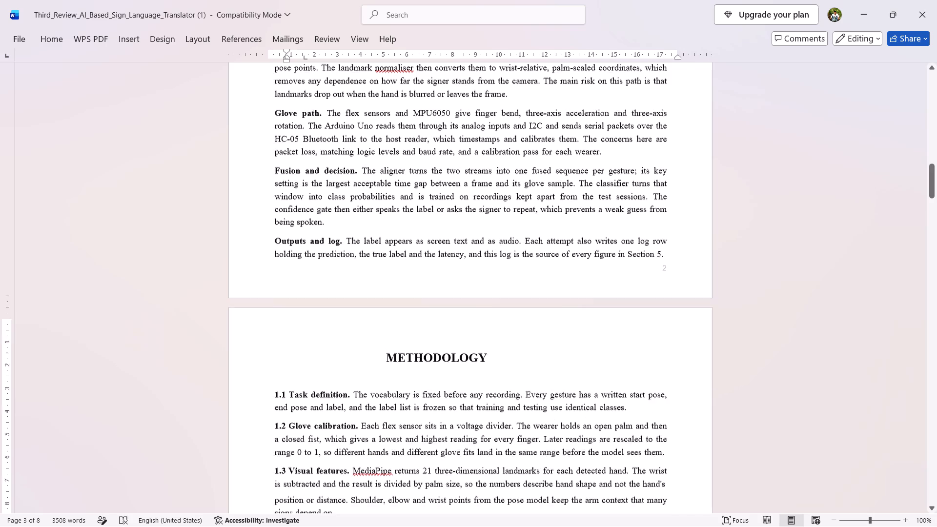
scroll(538, 376, down, 6)
scroll(538, 376, up, 2)
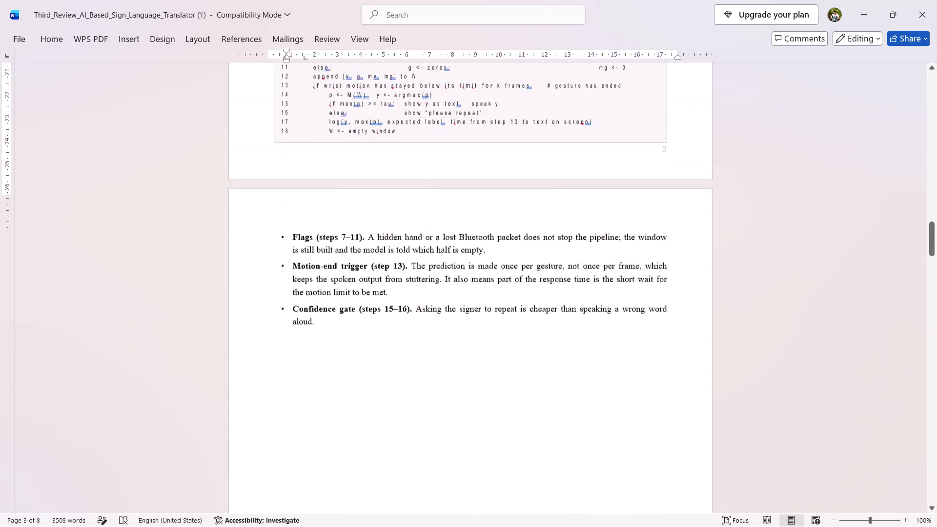
scroll(538, 376, up, 2)
scroll(565, 467, down, 1)
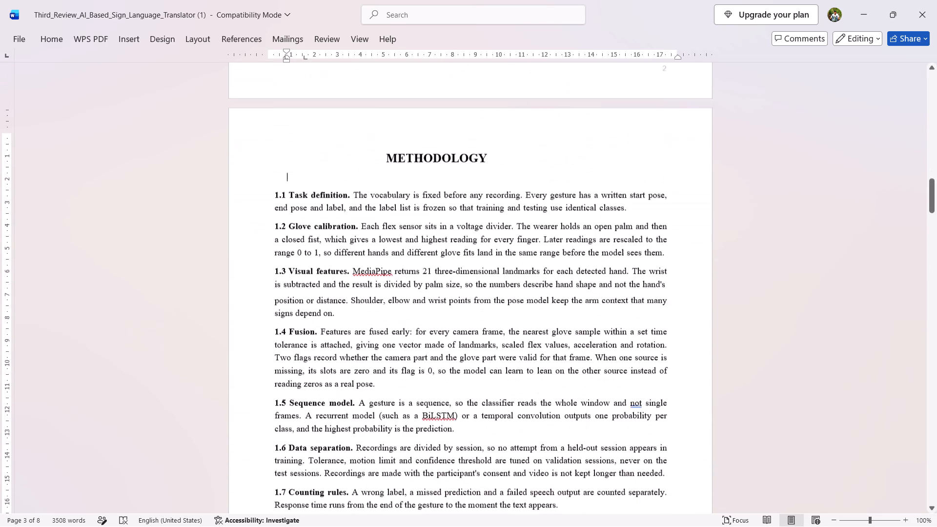
click(568, 490)
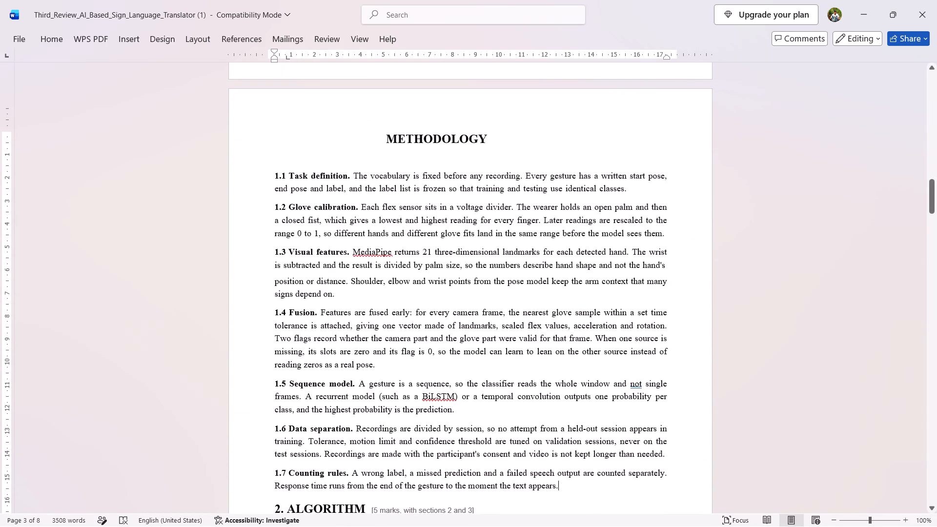
drag(562, 495, 367, 380)
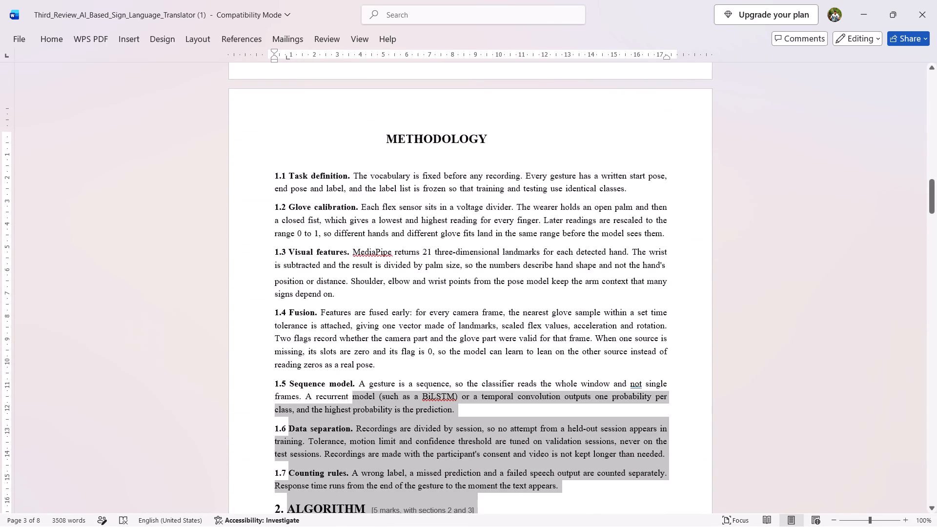
drag(367, 380, 311, 176)
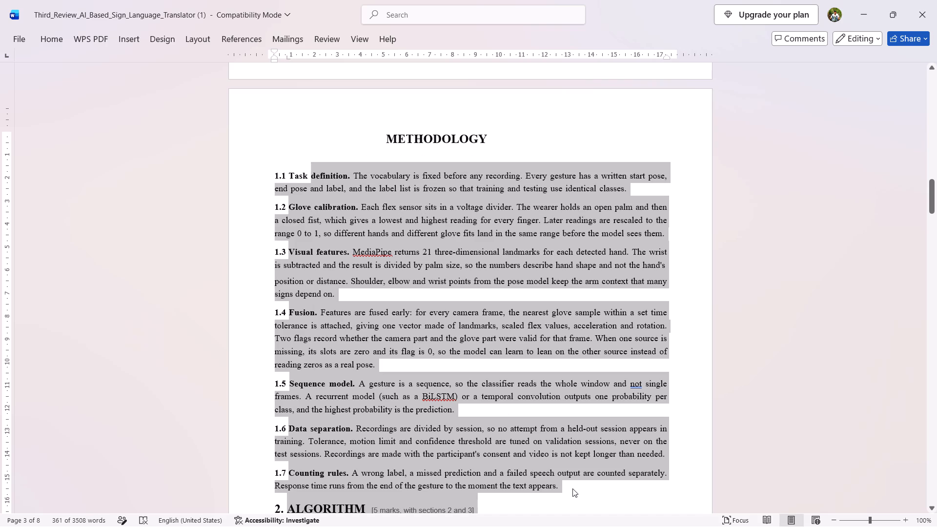
click(565, 485)
drag(561, 486, 357, 283)
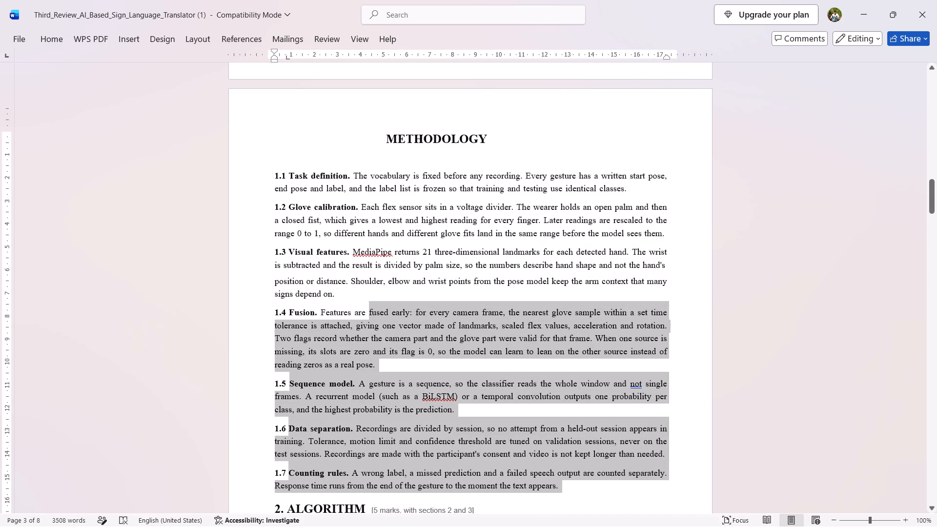
drag(357, 283, 321, 206)
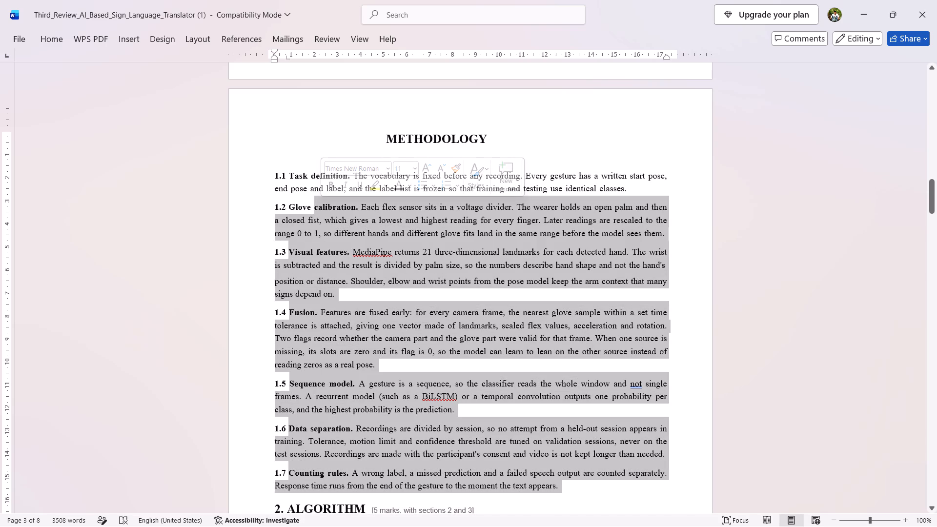
drag(288, 174, 420, 259)
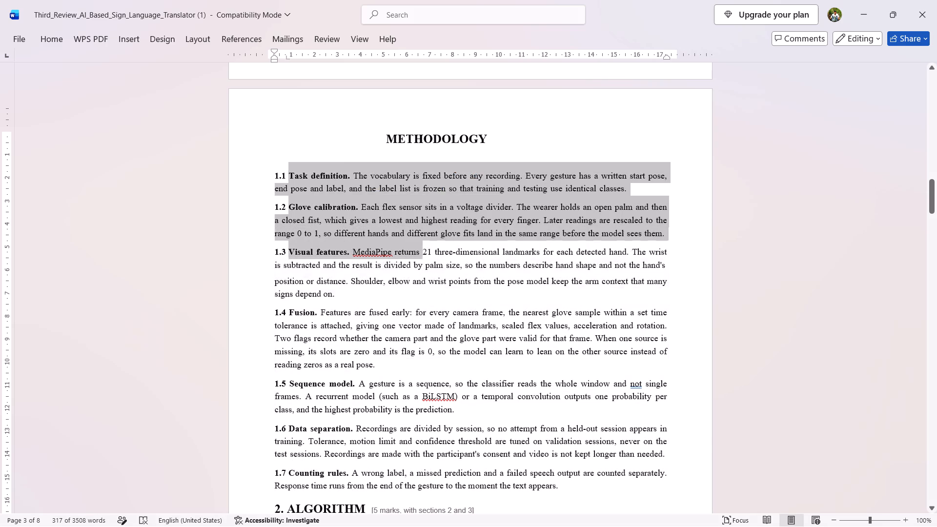
drag(420, 259, 562, 473)
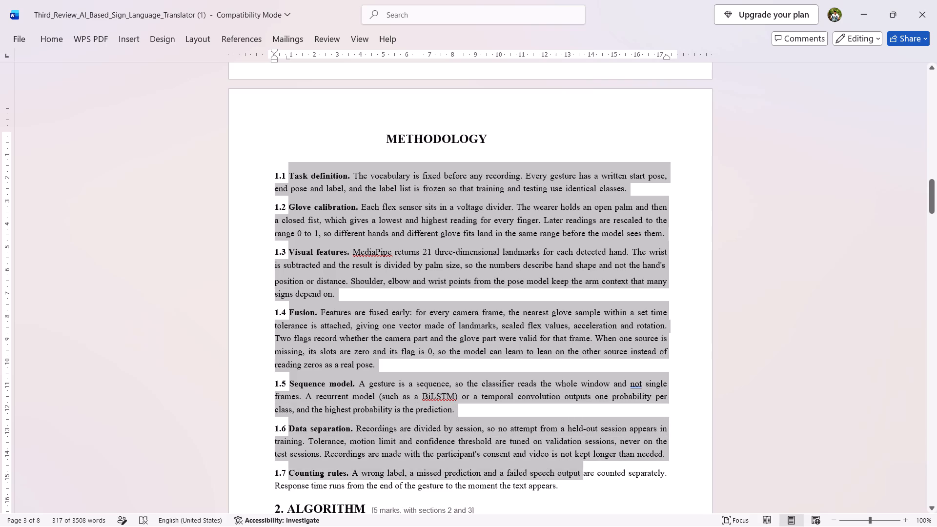
drag(562, 473, 562, 466)
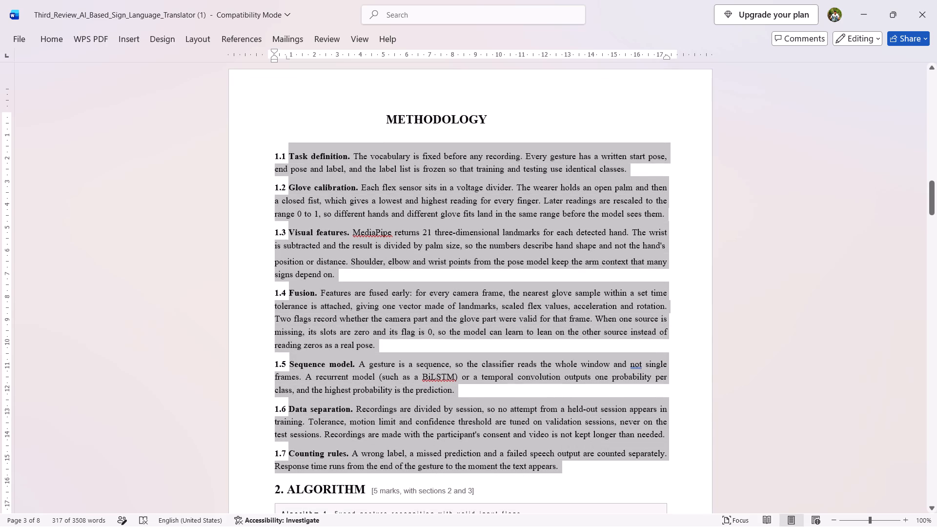
drag(562, 466, 557, 467)
drag(557, 467, 556, 467)
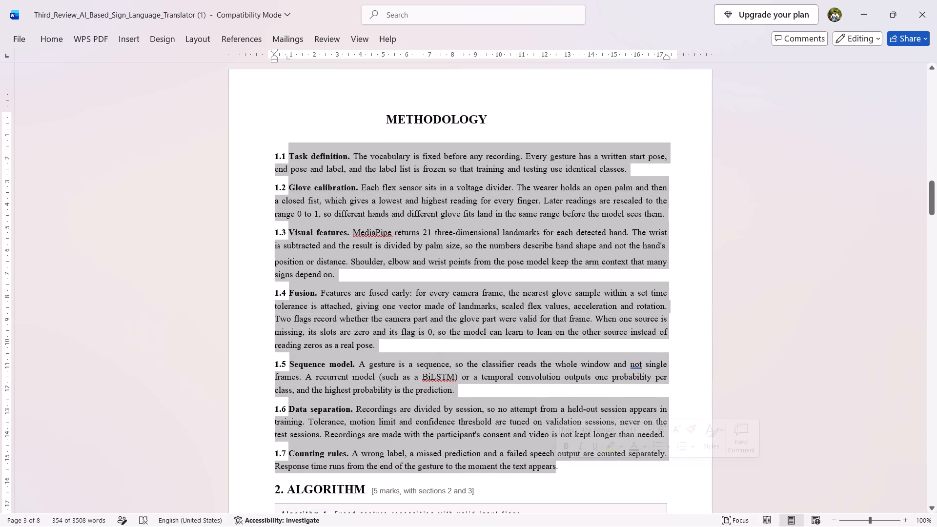
click(51, 43)
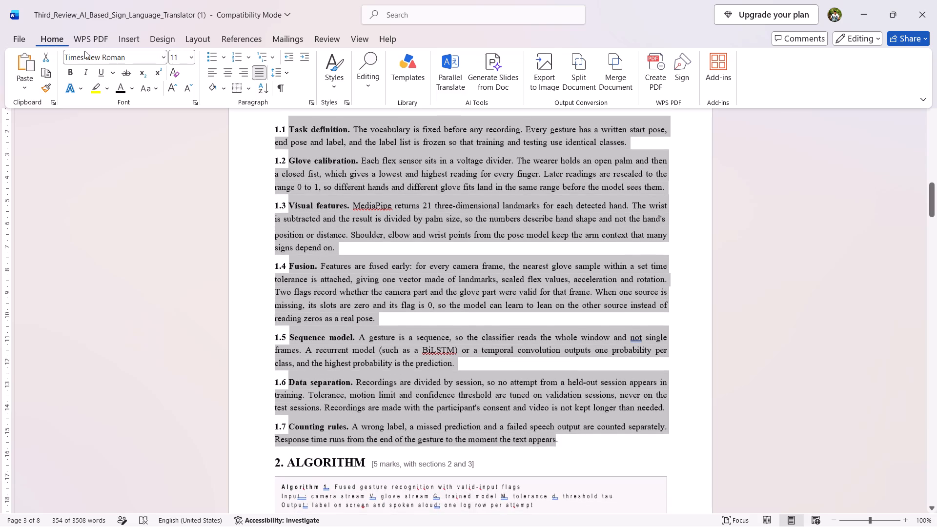
click(194, 58)
click(190, 130)
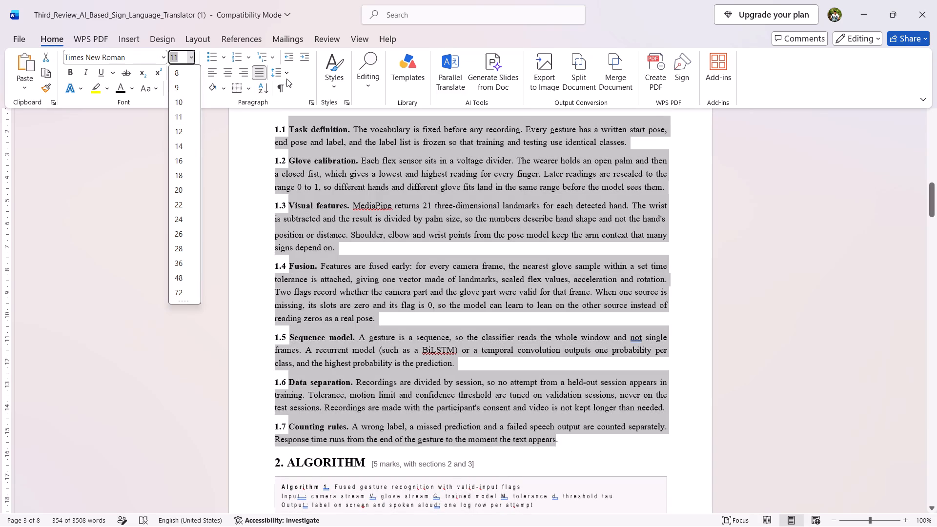
click(173, 137)
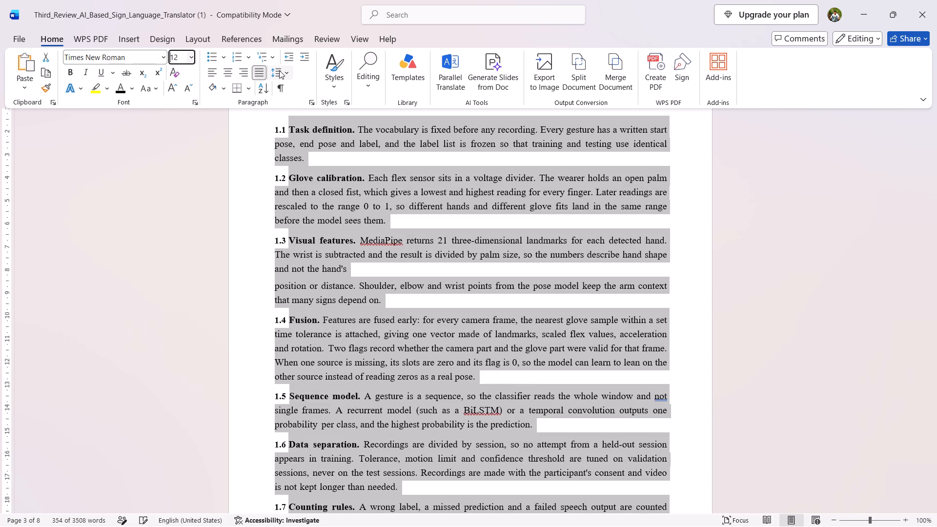
Set the line spacing of the selected methodology text to 1.5.
click(279, 70)
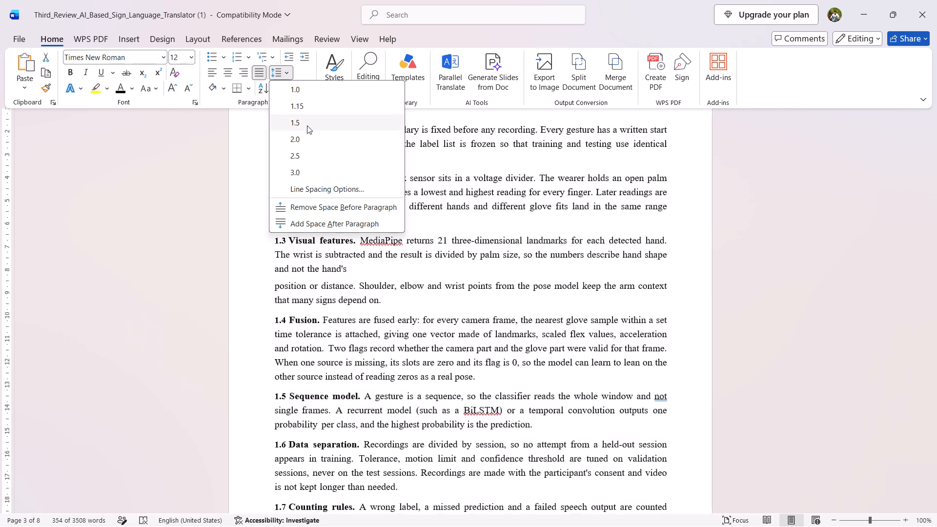
click(307, 125)
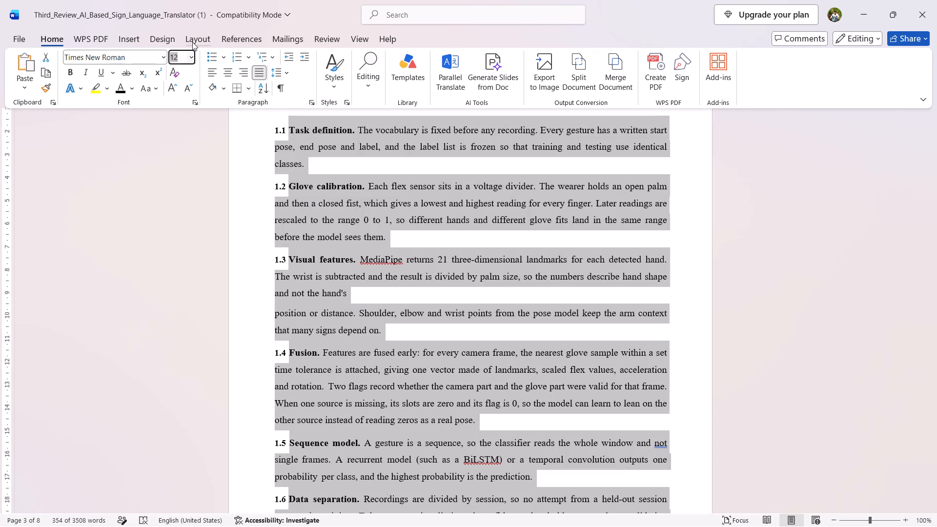
Set the selected methodology text in sections 1.1 to 1.7 to a 1.5 cm left indent and 1 cm right indent.
click(199, 36)
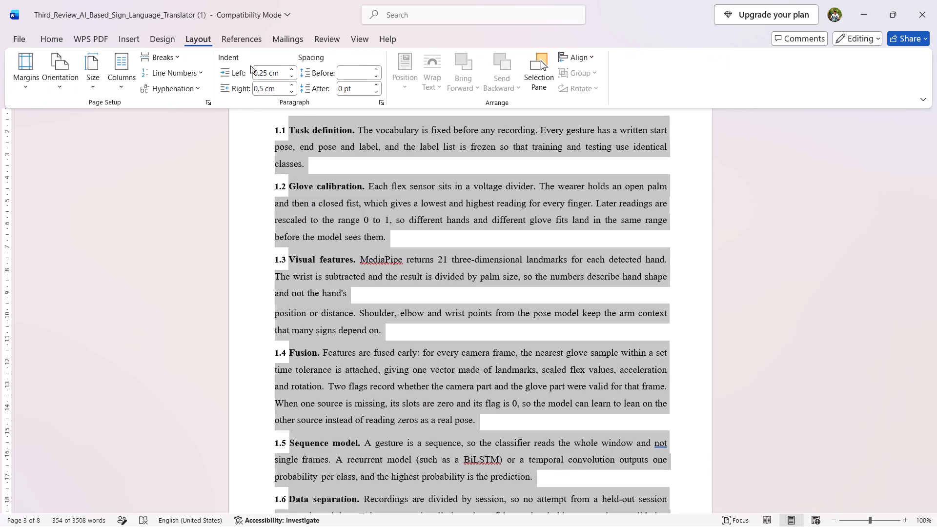
triple_click(290, 67)
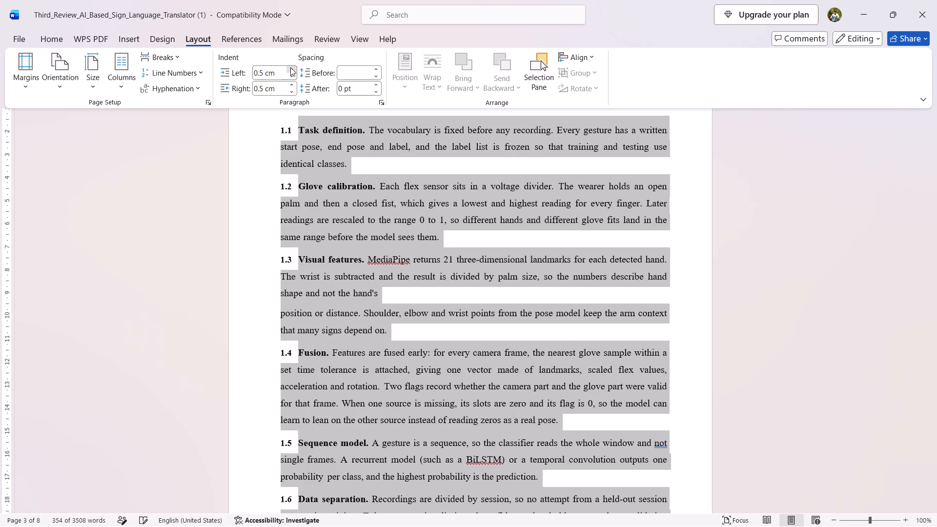
triple_click(290, 67)
double_click(290, 67)
double_click(290, 67)
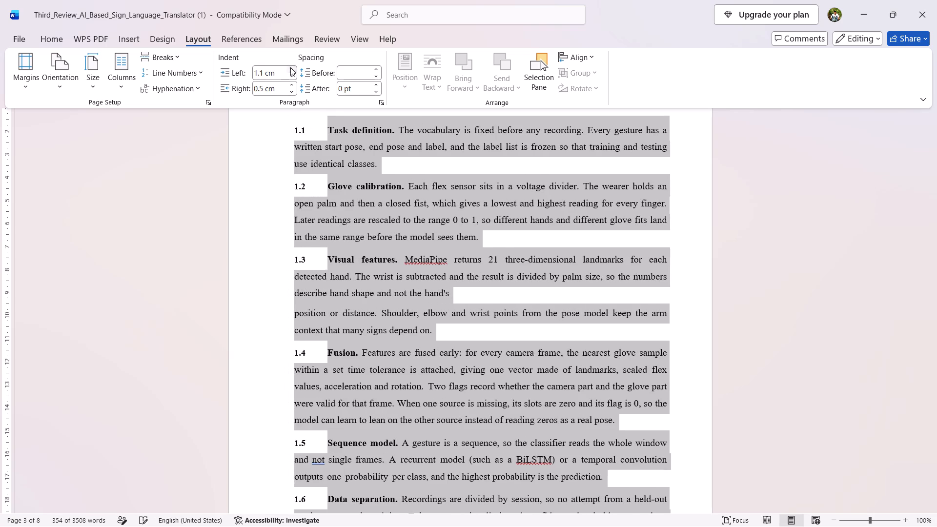
click(290, 67)
click(290, 67)
click(290, 67)
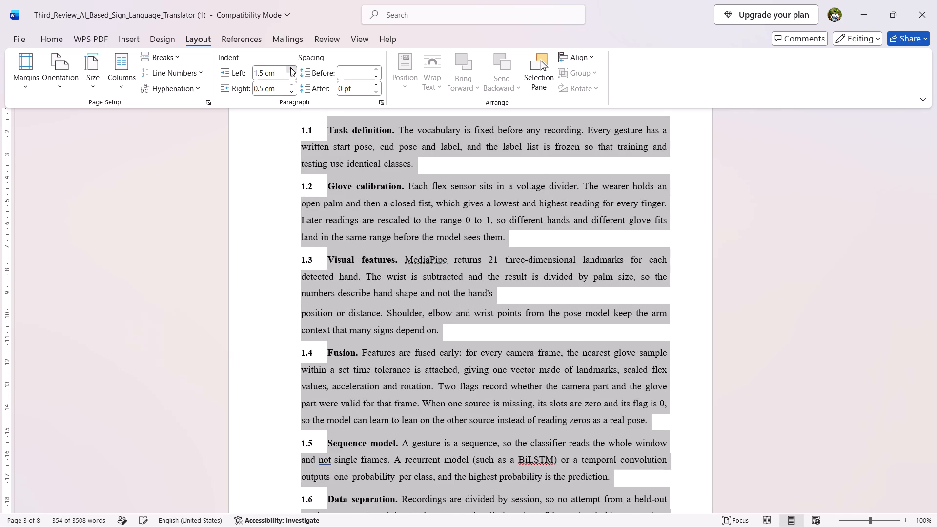
triple_click(292, 85)
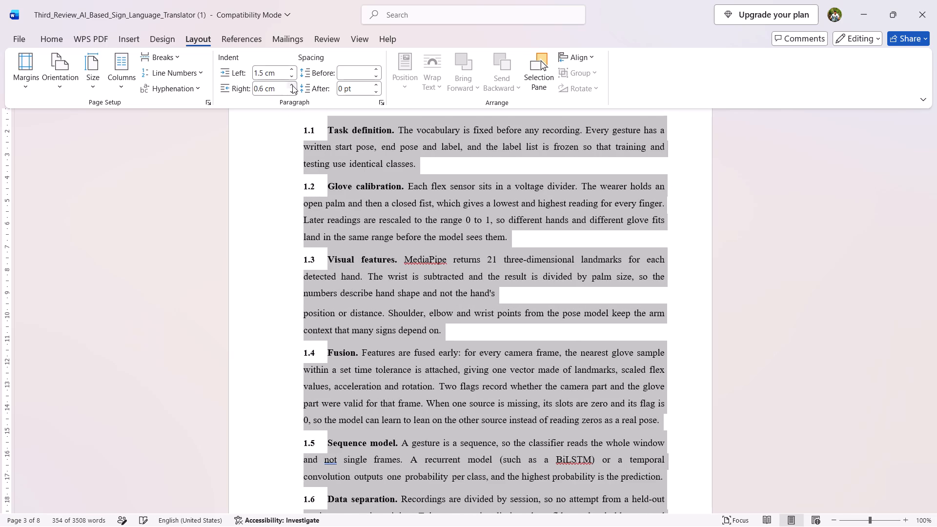
double_click(292, 85)
Add an unnumbered empty line after section 1.7 to push the ALGORITHM heading onto the next page.
scroll(341, 248, down, 1)
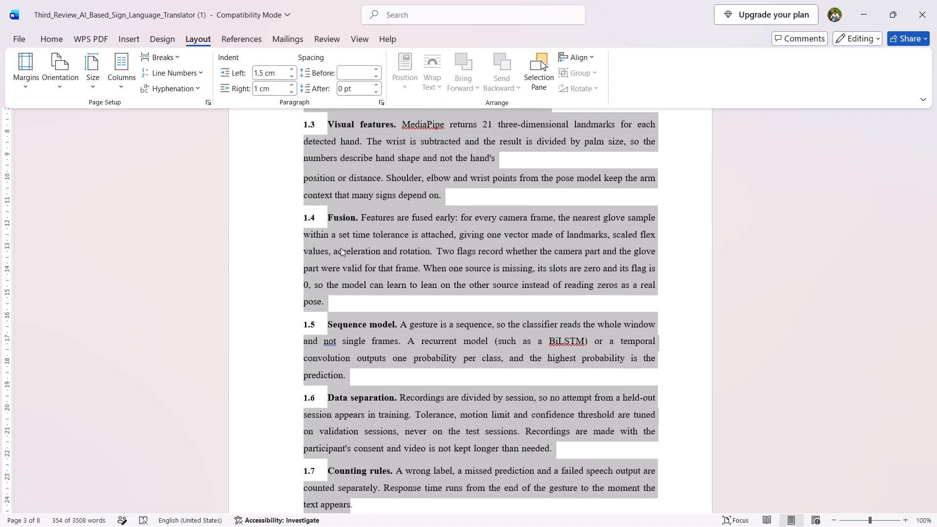
scroll(341, 248, down, 5)
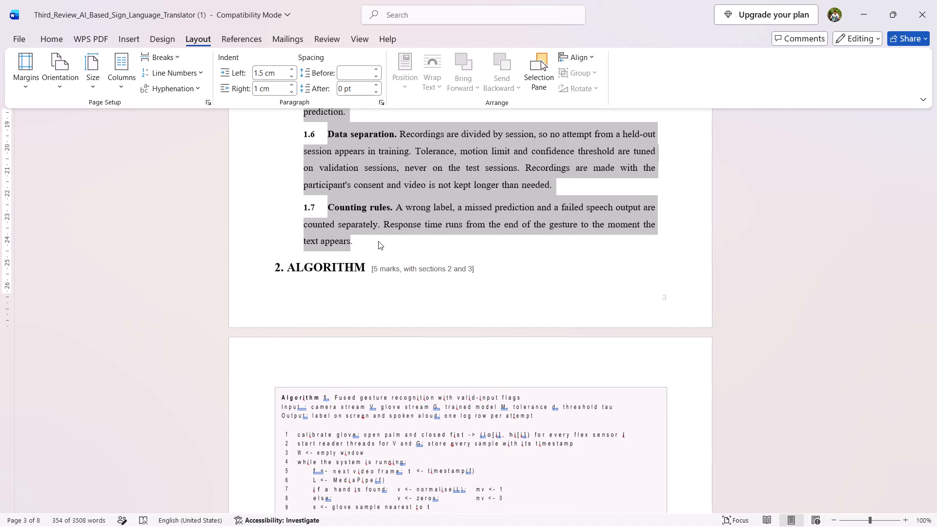
click(378, 241)
click(378, 241)
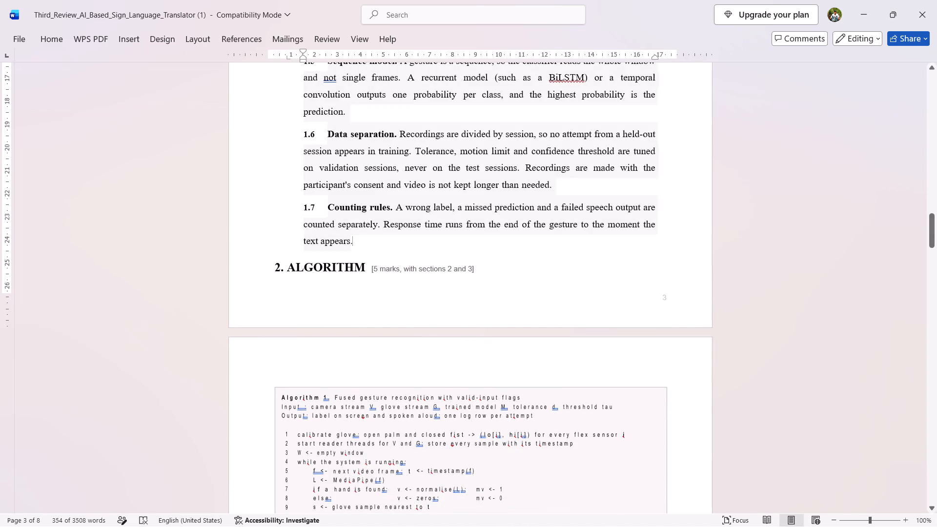
key(Return)
key(BackSpace)
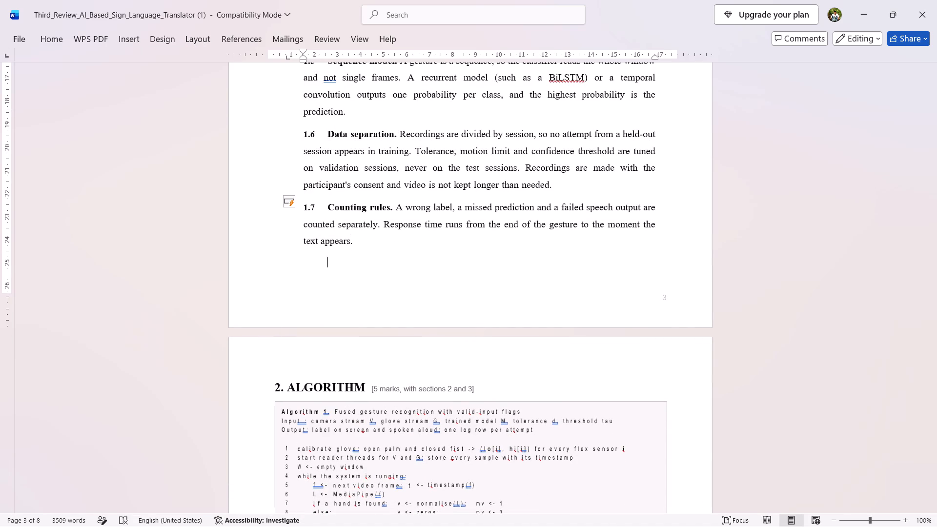
Remove the number from the ALGORITHM heading and indent the heading with three tabs.
click(287, 392)
key(BackSpace)
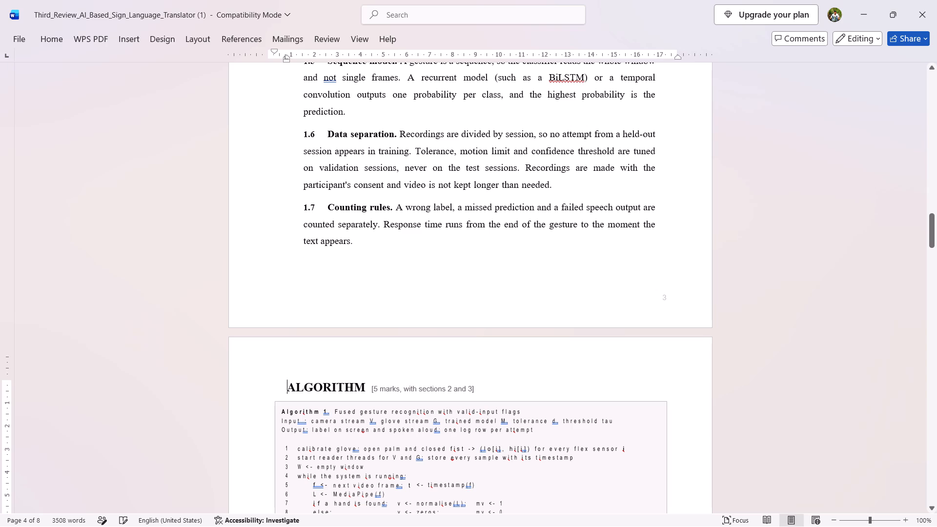
key(Tab)
key(Tab)
key(Tab)
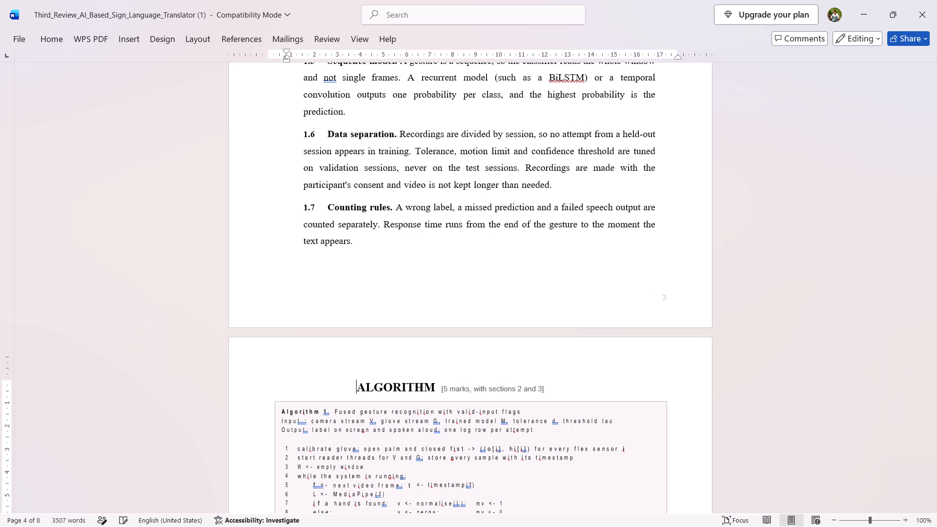
Delete the marks note beside the ALGORITHM heading and insert an empty line below the heading.
click(552, 384)
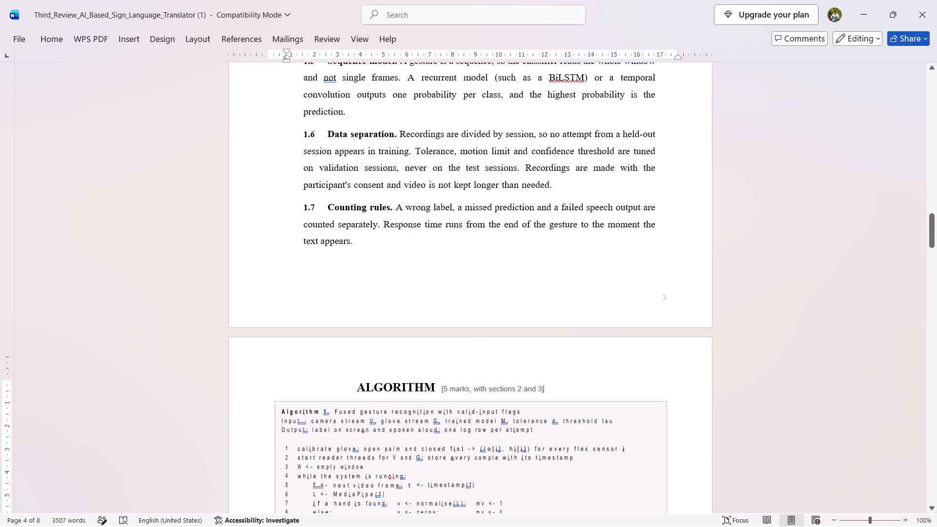
key(BackSpace)
key(BackSpace)
key(BackSpace)
key(BackSpace)
key(BackSpace)
key(BackSpace)
key(BackSpace)
key(BackSpace)
key(BackSpace)
key(BackSpace)
key(BackSpace)
key(BackSpace)
key(BackSpace)
key(BackSpace)
key(BackSpace)
key(BackSpace)
key(BackSpace)
key(BackSpace)
key(BackSpace)
key(BackSpace)
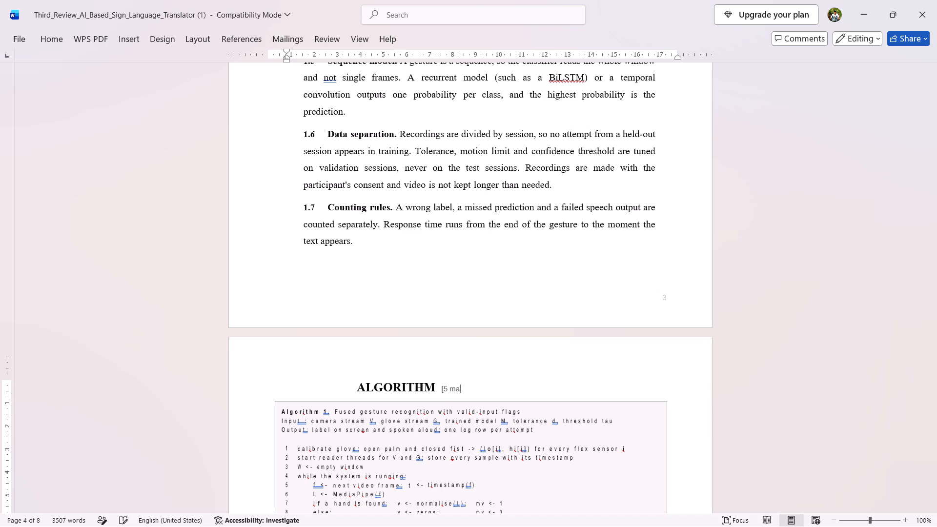
key(BackSpace)
key(BackSpace)
key(BackSpace)
key(BackSpace)
key(BackSpace)
key(Return)
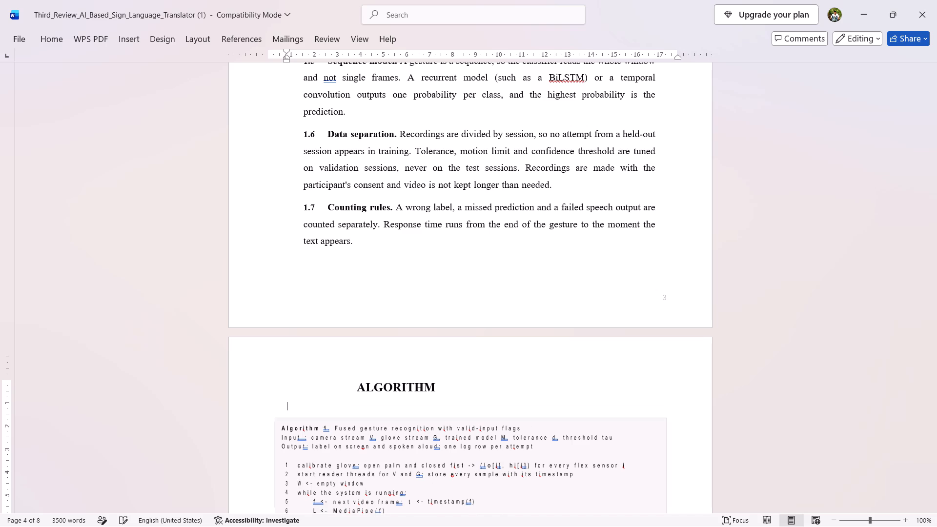
Set the font size of the three bullets below the algorithm box, from Flags to Confidence gate, to 12.
scroll(592, 393, down, 6)
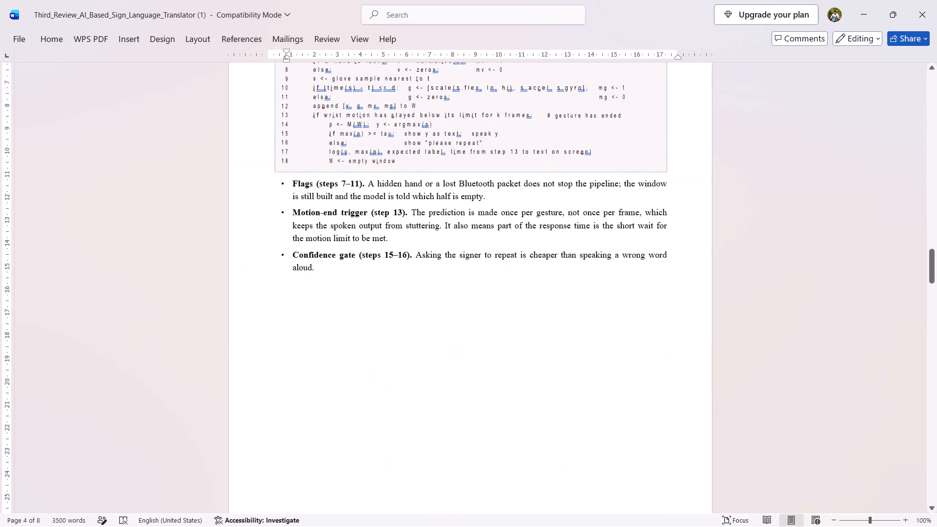
scroll(592, 393, up, 1)
click(319, 285)
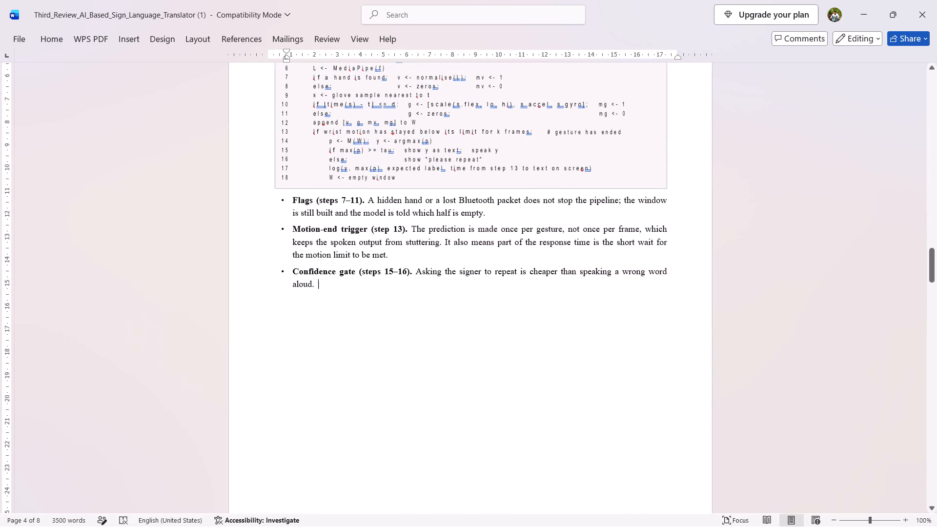
click(293, 197)
drag(293, 197, 335, 292)
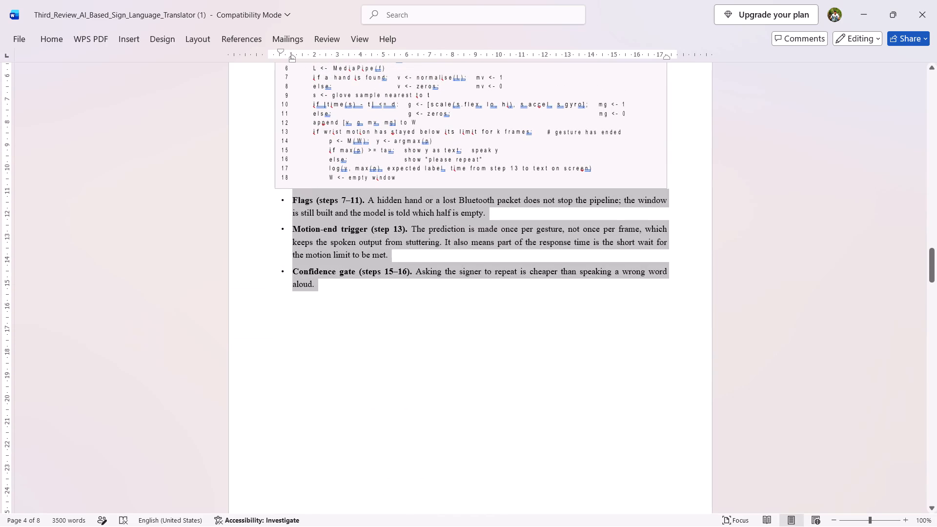
drag(335, 292, 334, 294)
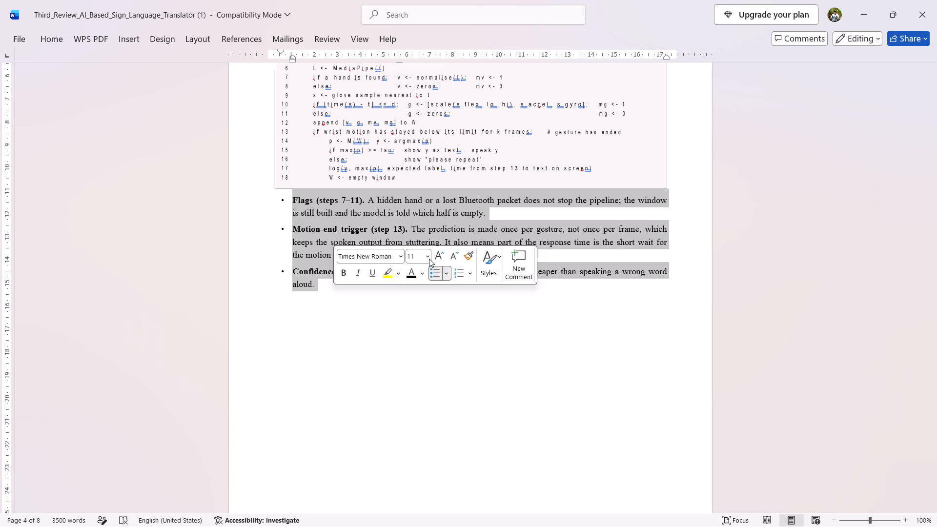
click(428, 258)
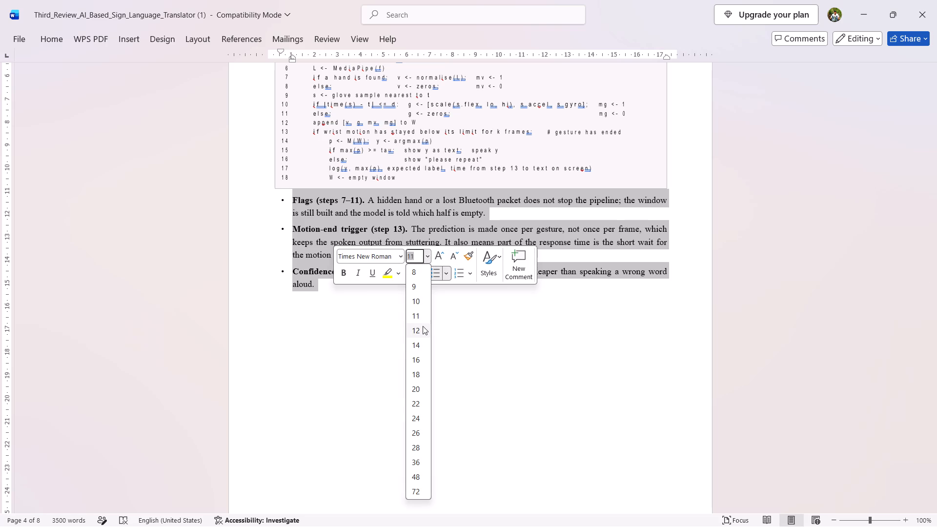
click(423, 326)
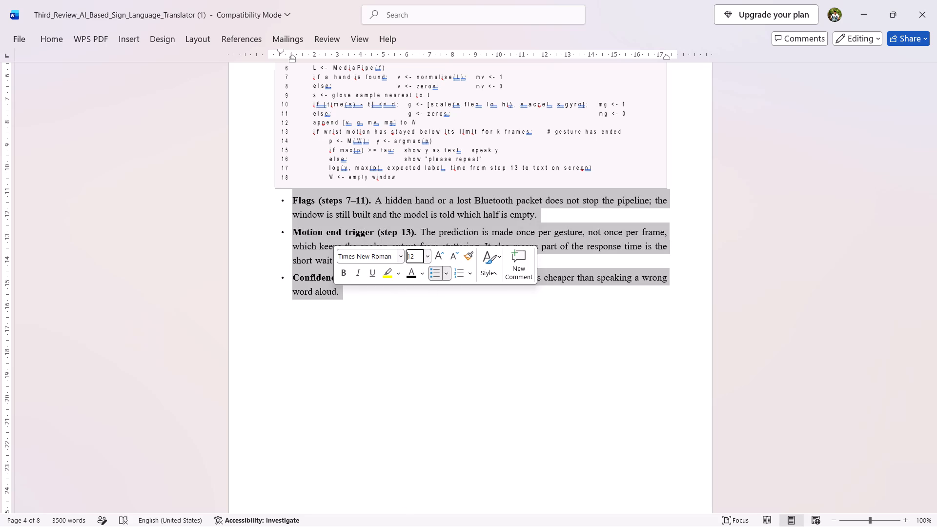
Set the line spacing of the three selected bullets below the algorithm box to 1.5.
click(59, 36)
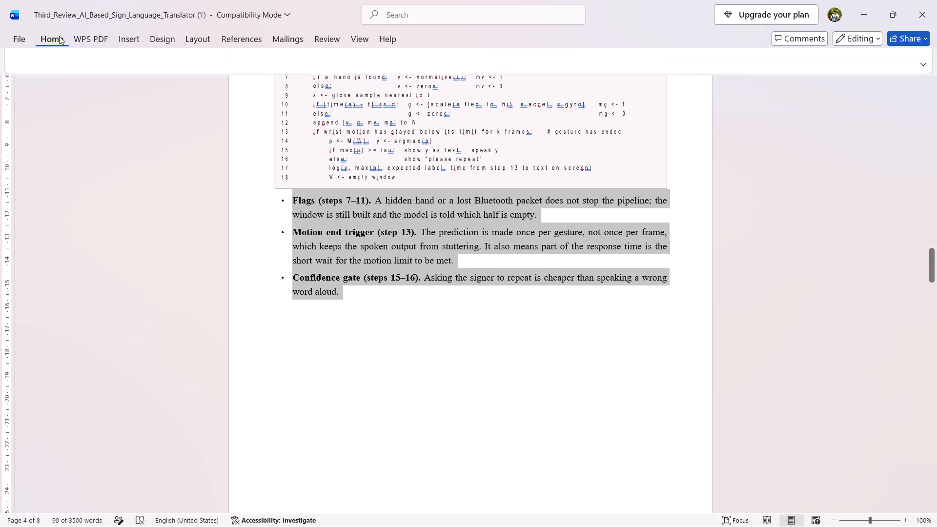
click(285, 76)
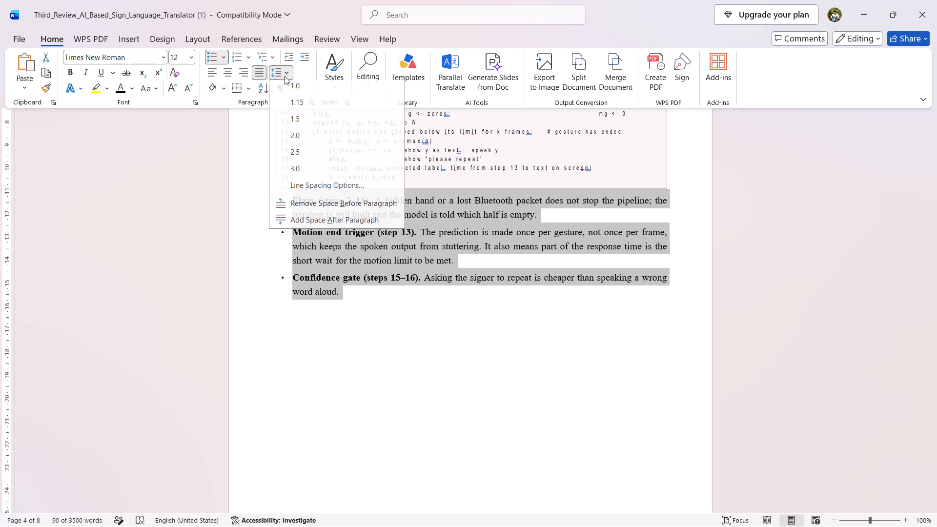
click(288, 118)
Set the three selected bullets below the algorithm box to a 1.5 cm left indent and 1 cm right indent.
click(187, 36)
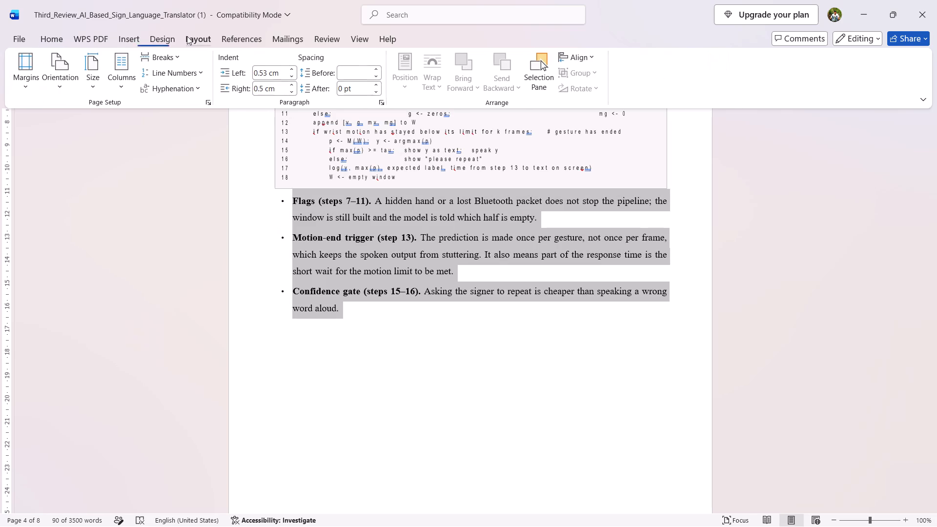
triple_click(293, 69)
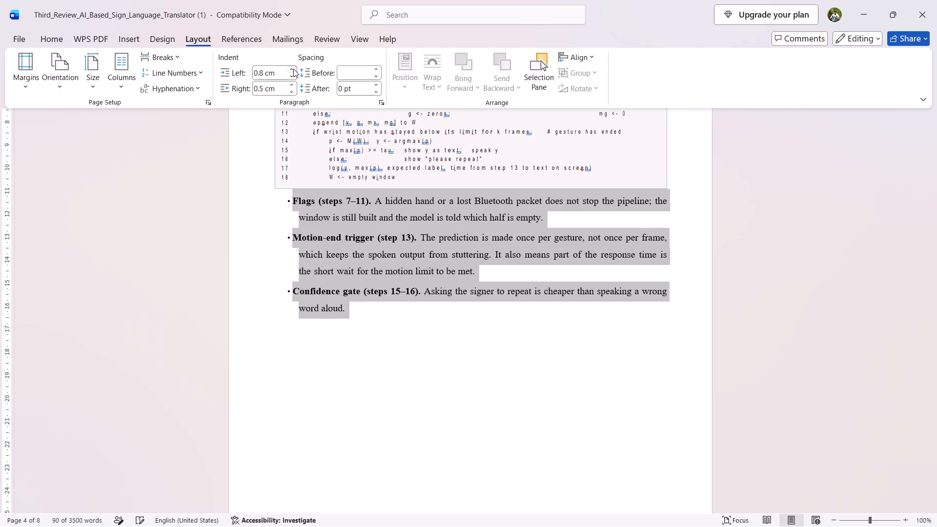
triple_click(293, 69)
triple_click(293, 69)
click(293, 69)
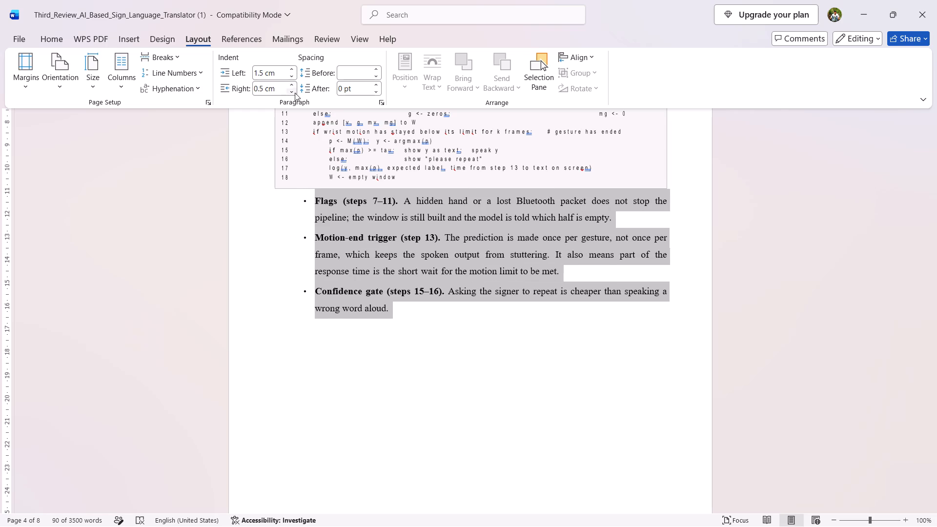
triple_click(292, 87)
click(292, 87)
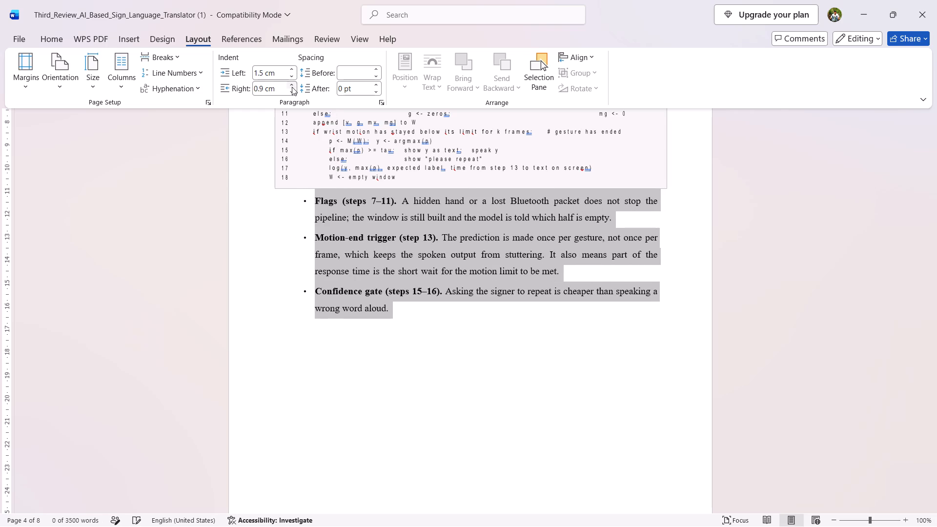
click(292, 87)
click(294, 261)
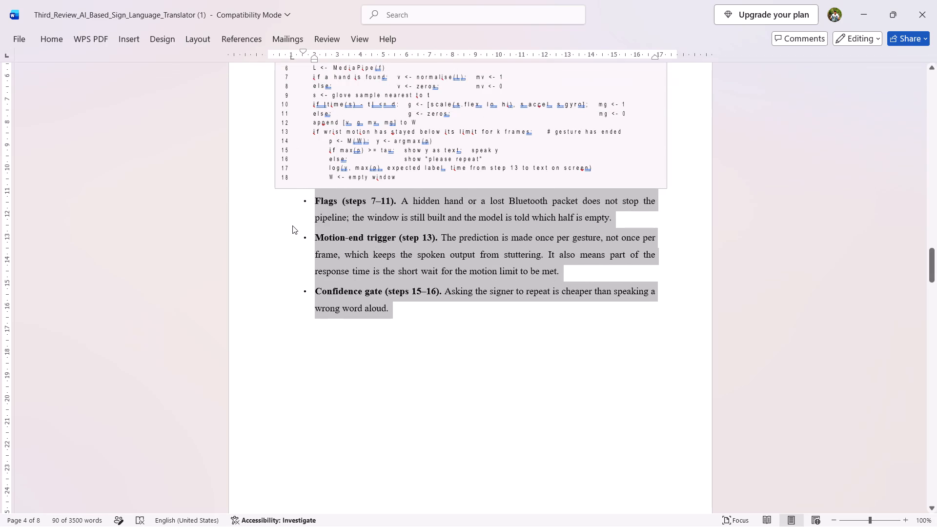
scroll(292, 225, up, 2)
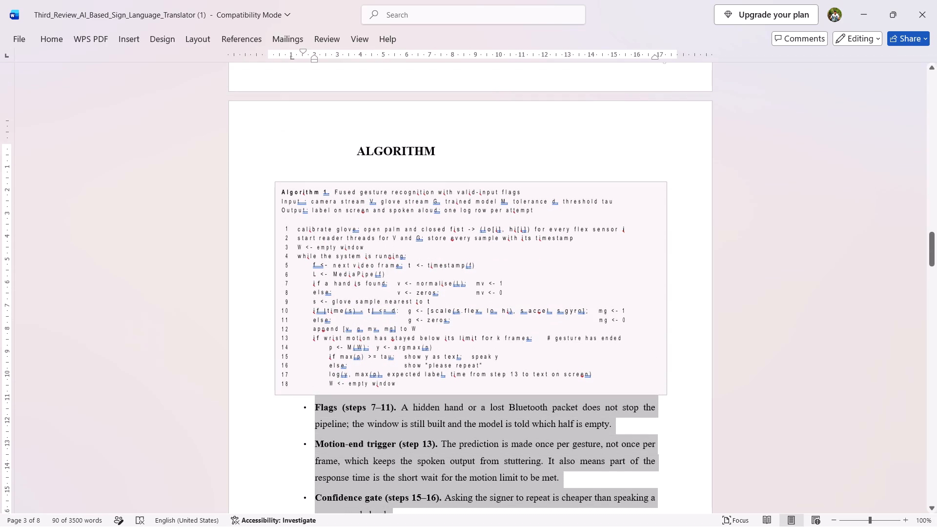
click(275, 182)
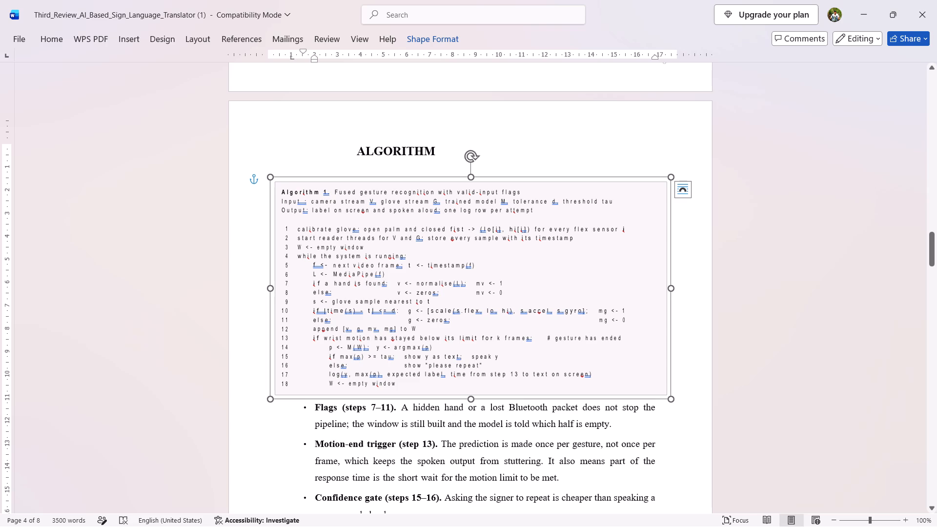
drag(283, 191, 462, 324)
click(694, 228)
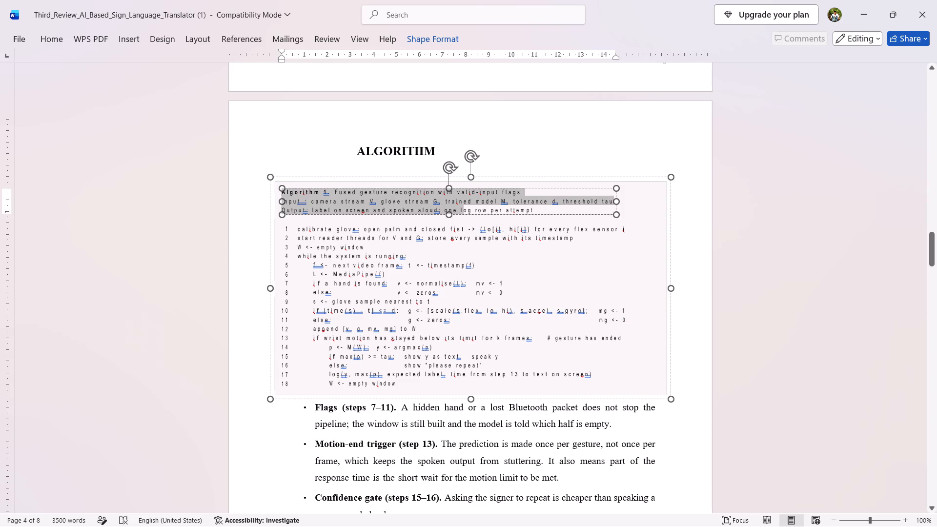
Indent the ALGORITHM heading with two additional tabs to bring it near the middle of the page.
click(357, 150)
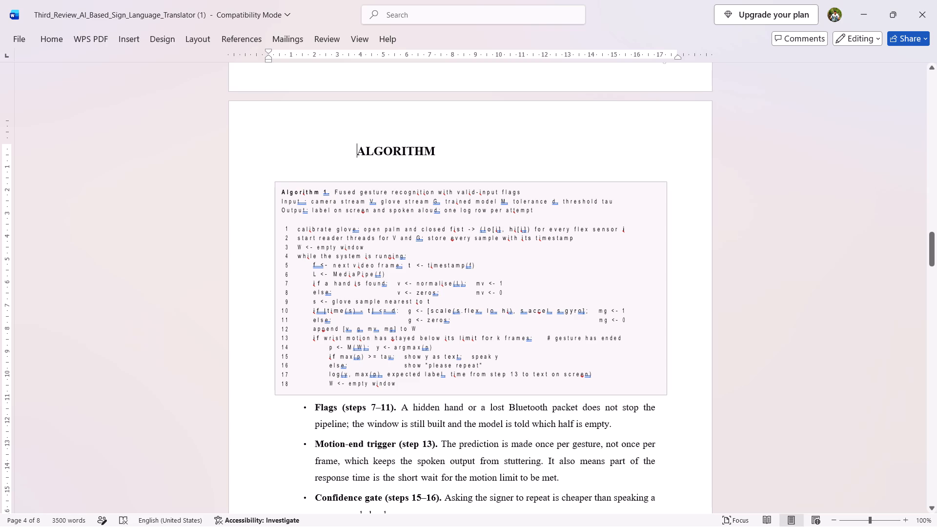
key(Tab)
key(Tab)
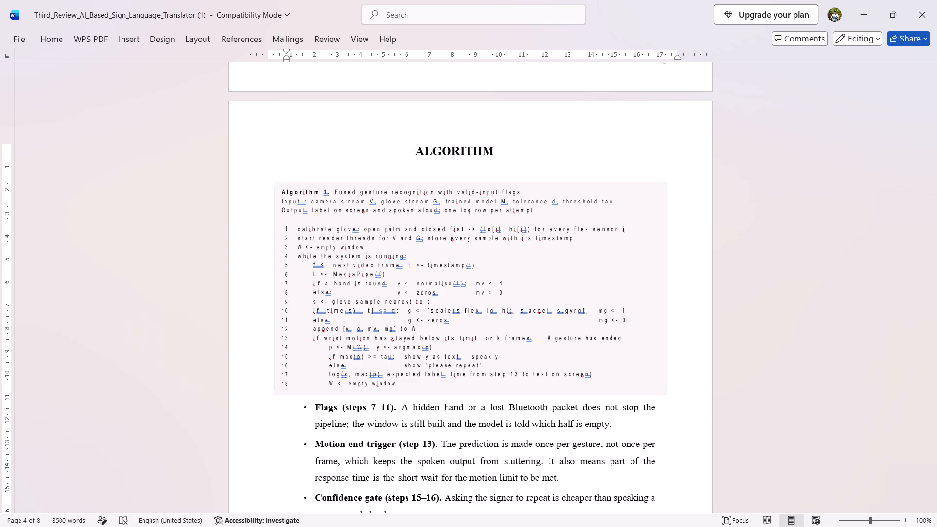
Remove the number from the ANALYSIS AND RESULTS heading.
scroll(438, 267, down, 7)
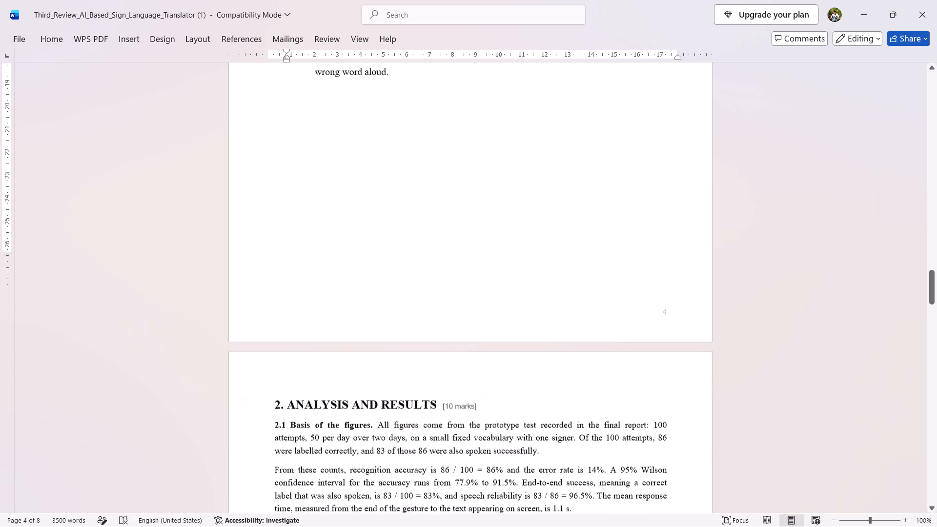
scroll(438, 267, down, 1)
click(288, 304)
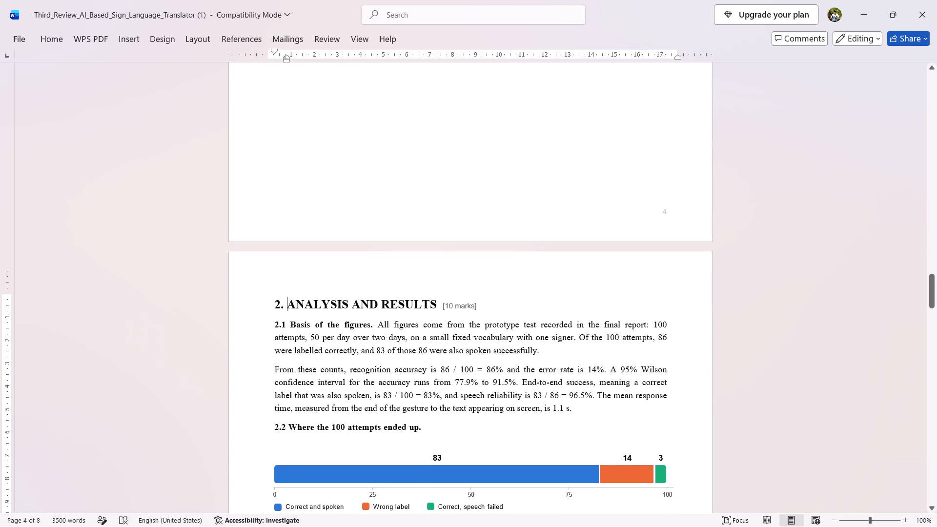
key(BackSpace)
Replace the number of the "Basis of the figures." paragraph under ANALYSIS AND RESULTS with a round bullet.
scroll(296, 366, down, 1)
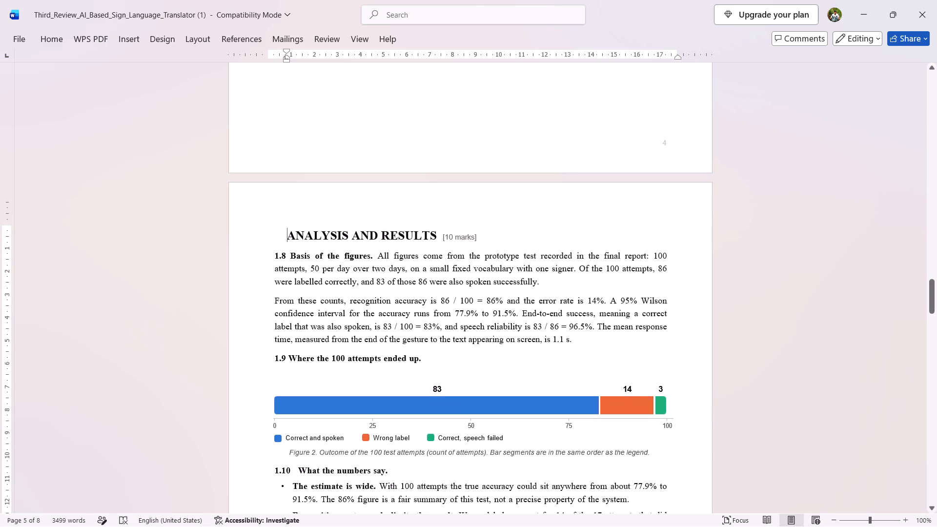
click(291, 253)
key(BackSpace)
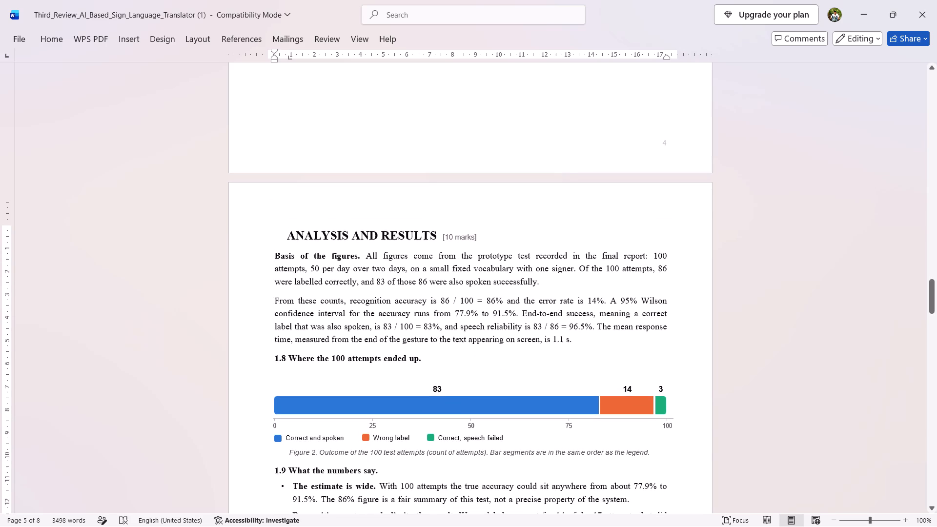
click(126, 35)
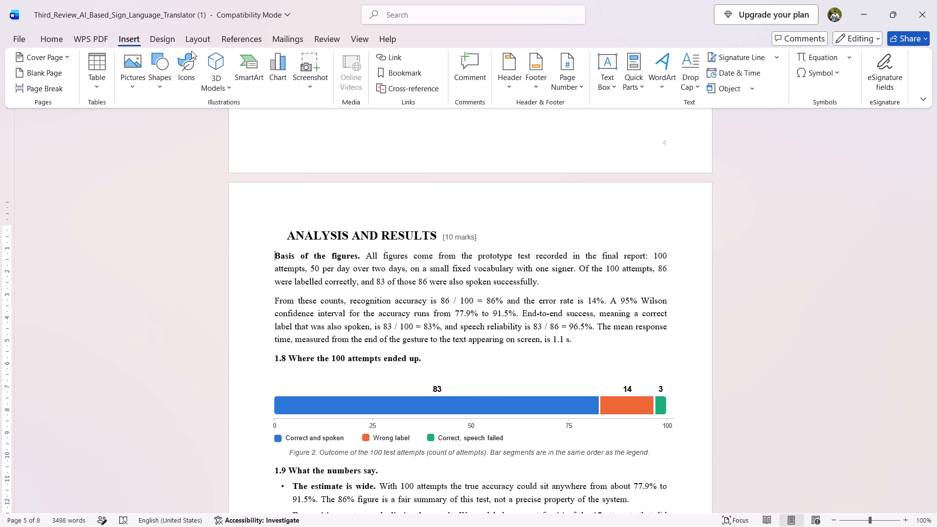
click(53, 36)
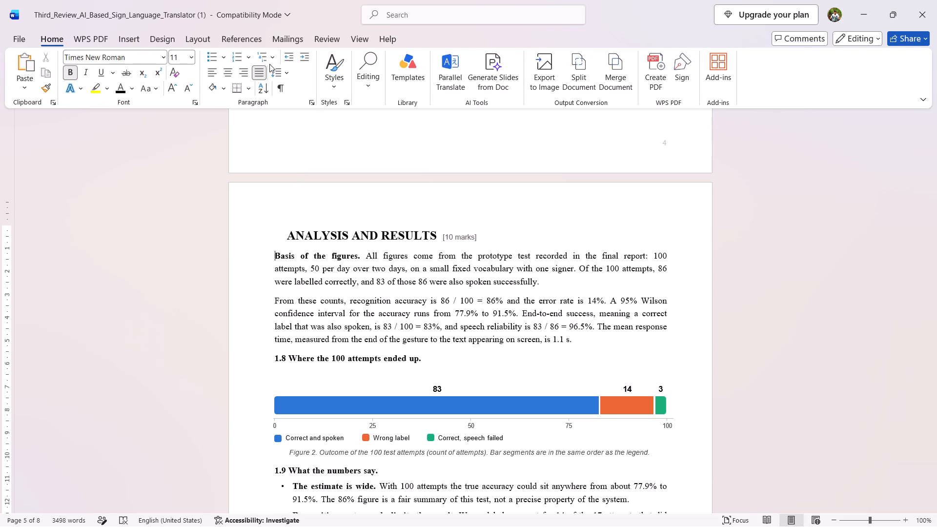
click(211, 59)
Replace the number of the "Where the 100 attempts ended up." subheading with a round bullet.
click(290, 358)
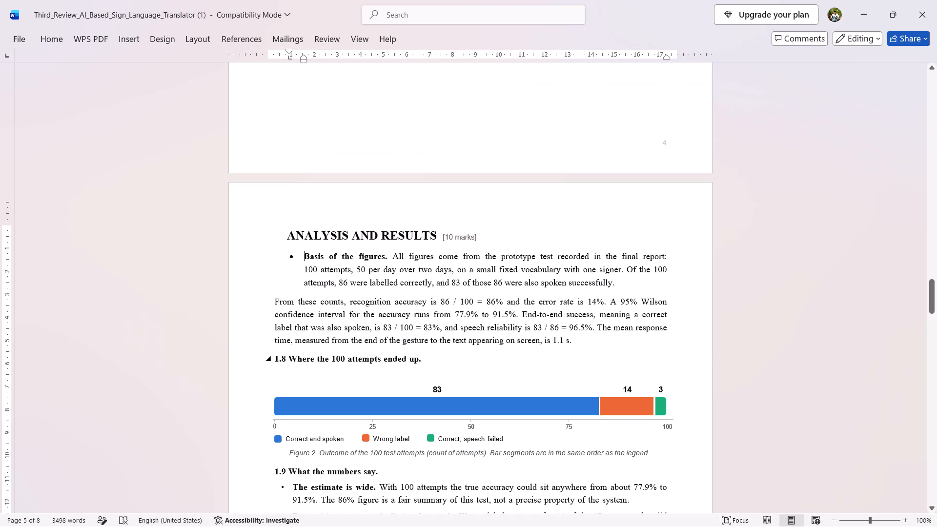
click(290, 358)
key(BackSpace)
click(49, 32)
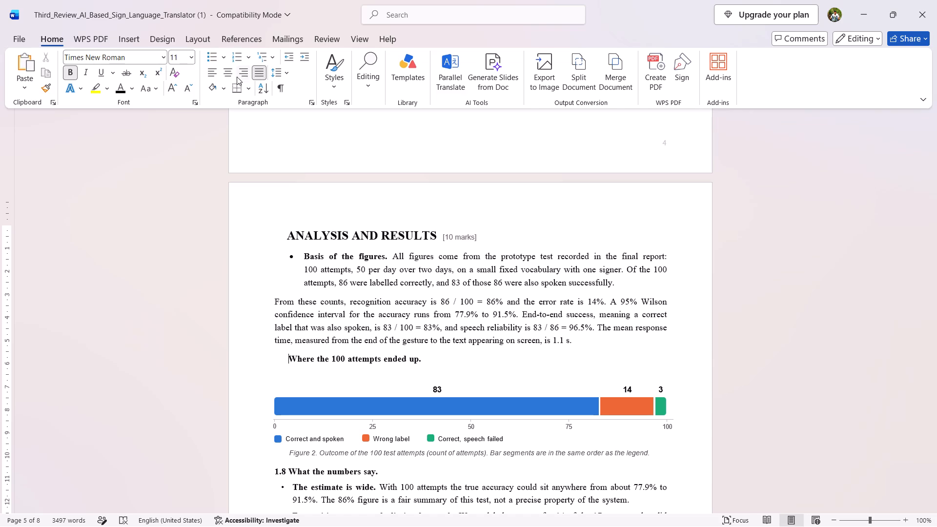
click(216, 59)
Replace the number of the "What the numbers say." subheading below Figure 2 with a round bullet.
scroll(452, 278, down, 1)
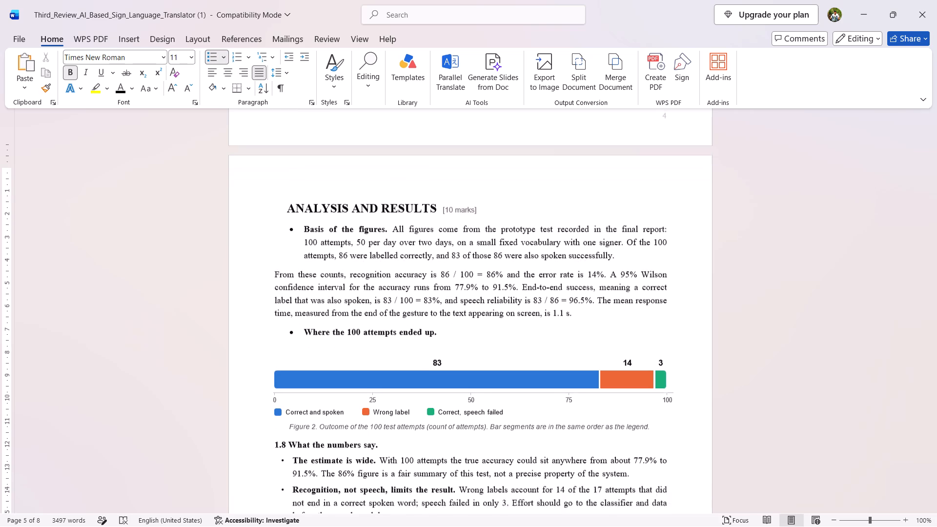
scroll(452, 278, down, 4)
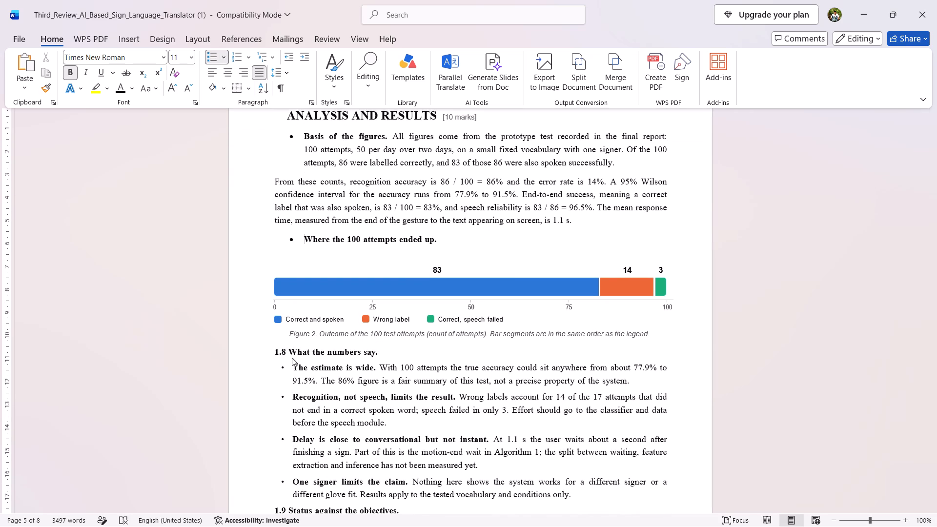
click(289, 348)
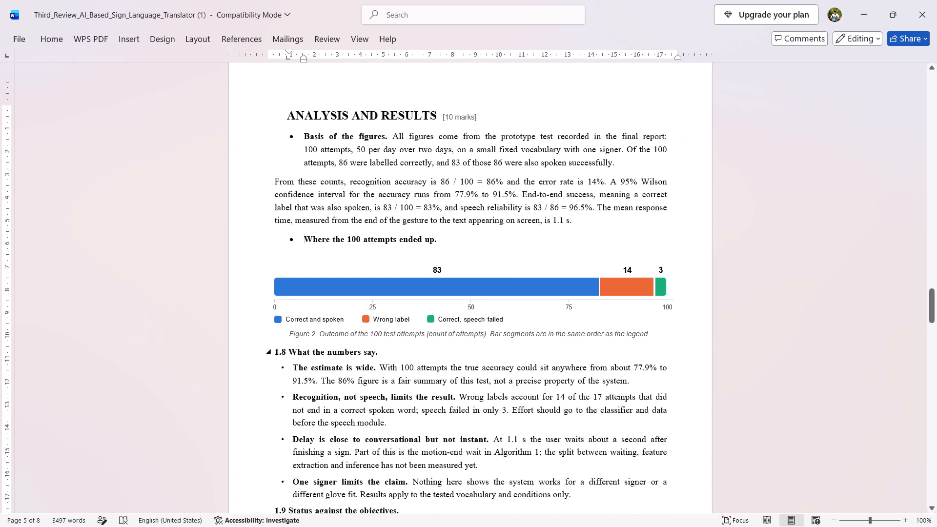
click(289, 348)
key(BackSpace)
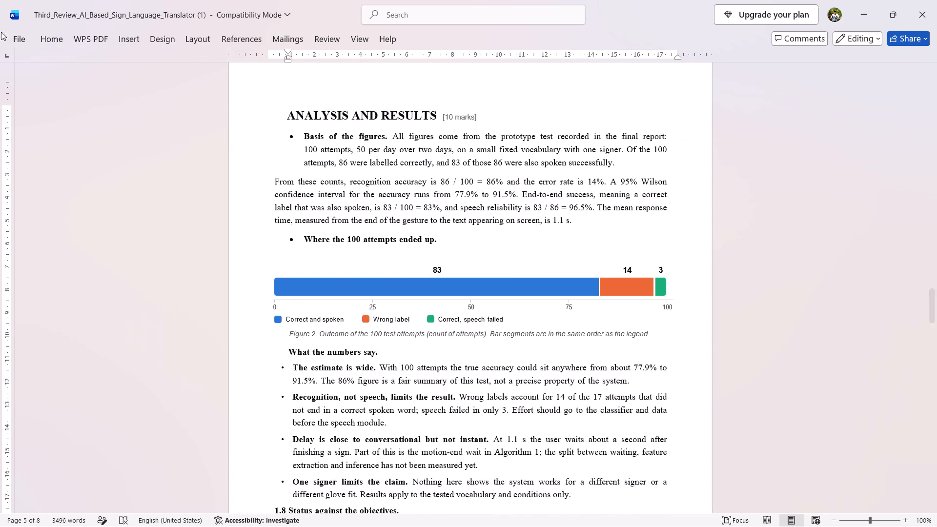
click(45, 31)
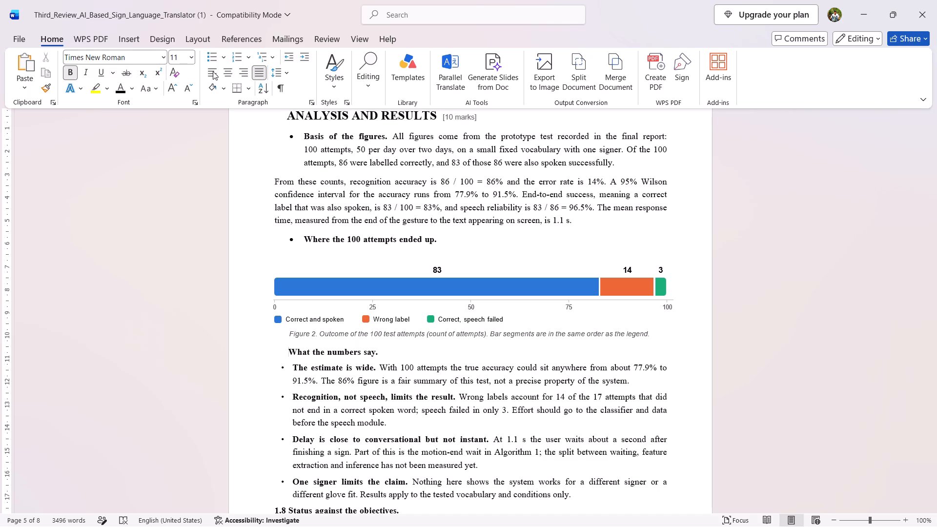
click(210, 61)
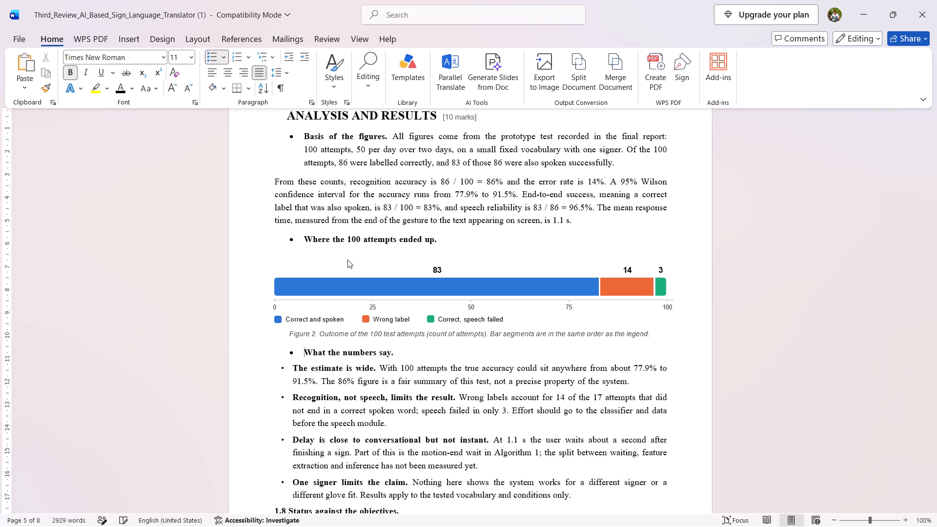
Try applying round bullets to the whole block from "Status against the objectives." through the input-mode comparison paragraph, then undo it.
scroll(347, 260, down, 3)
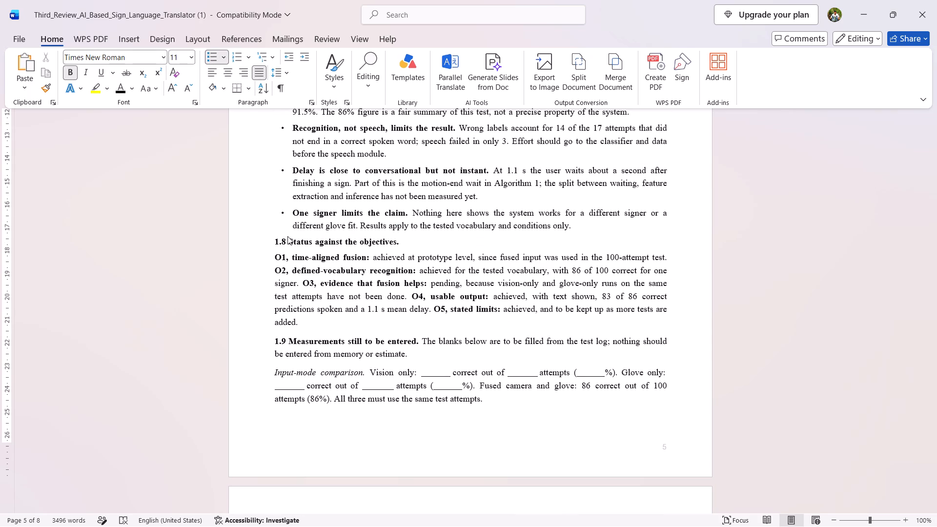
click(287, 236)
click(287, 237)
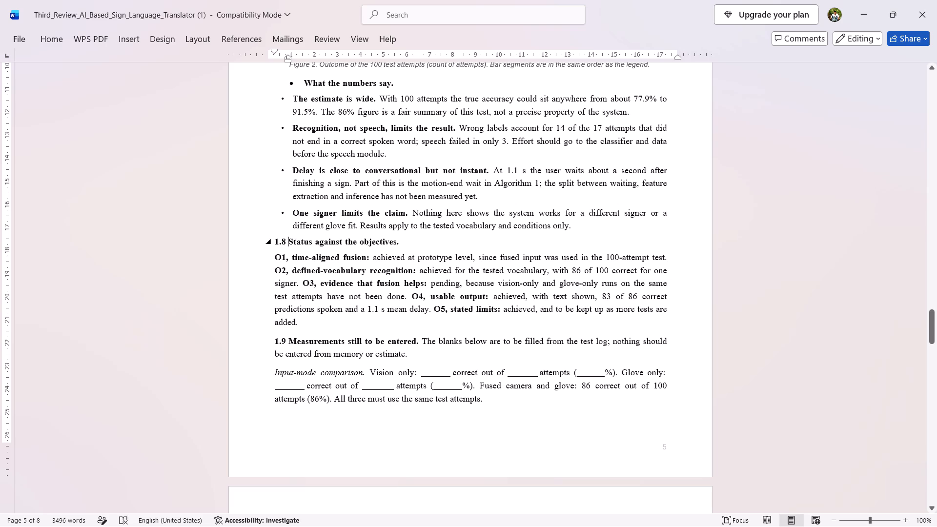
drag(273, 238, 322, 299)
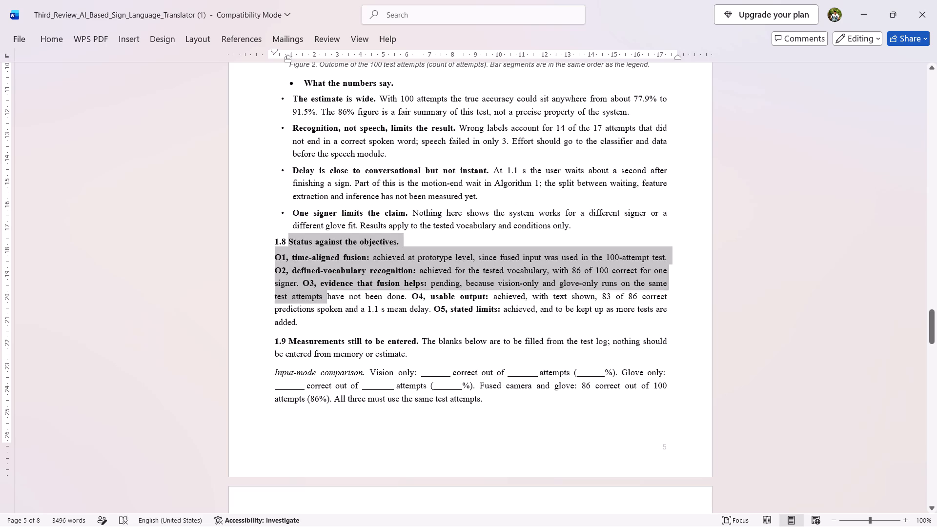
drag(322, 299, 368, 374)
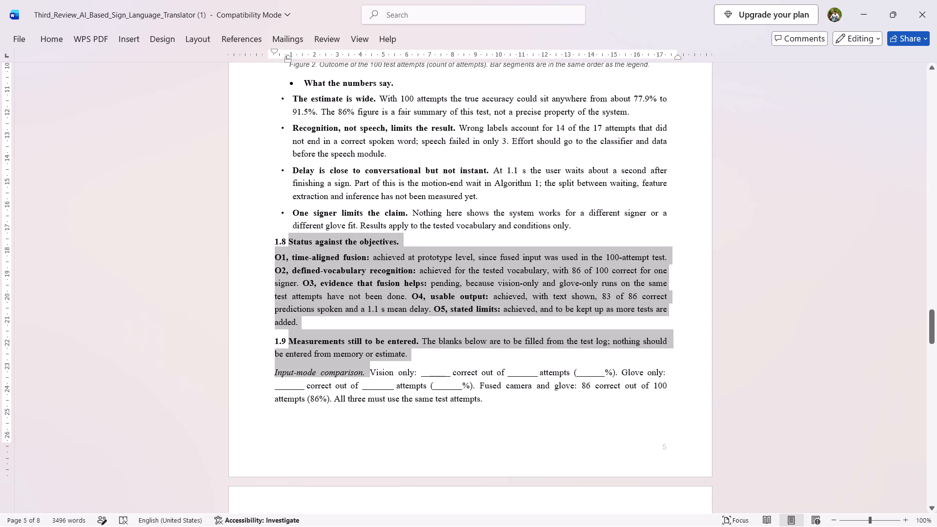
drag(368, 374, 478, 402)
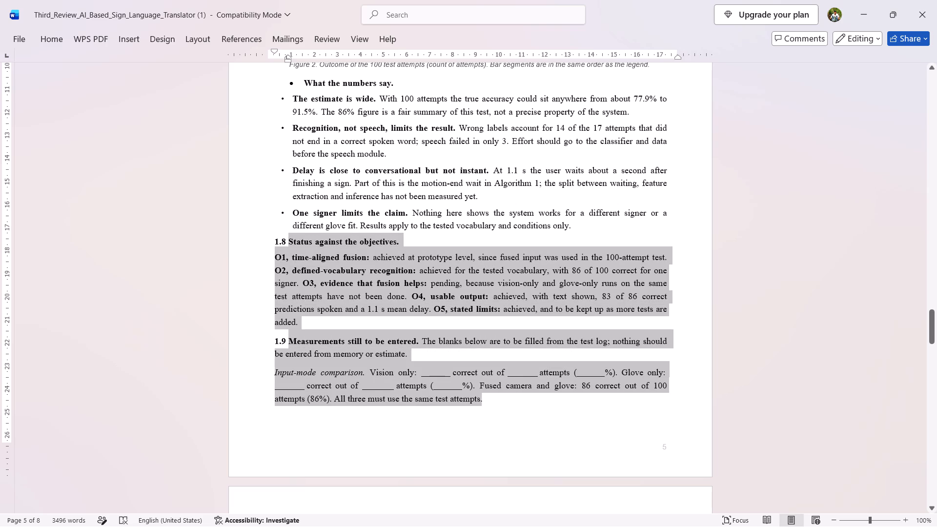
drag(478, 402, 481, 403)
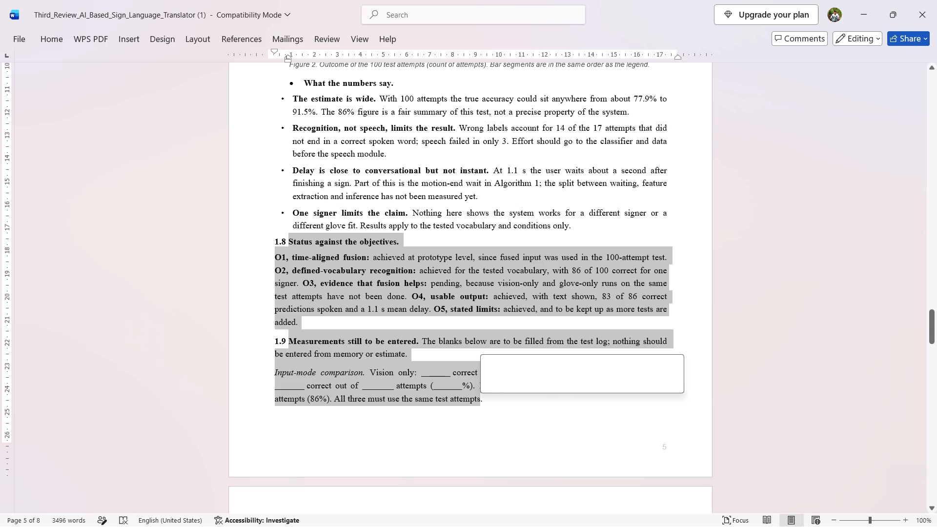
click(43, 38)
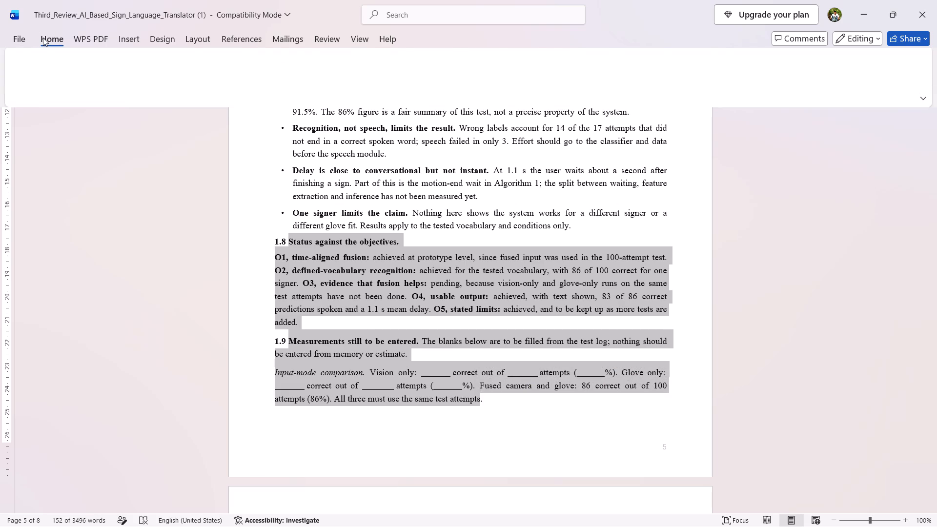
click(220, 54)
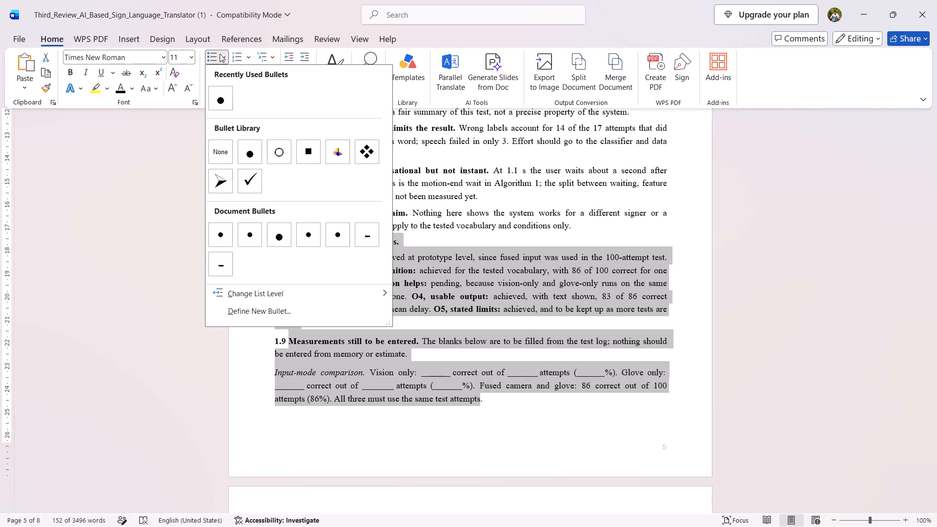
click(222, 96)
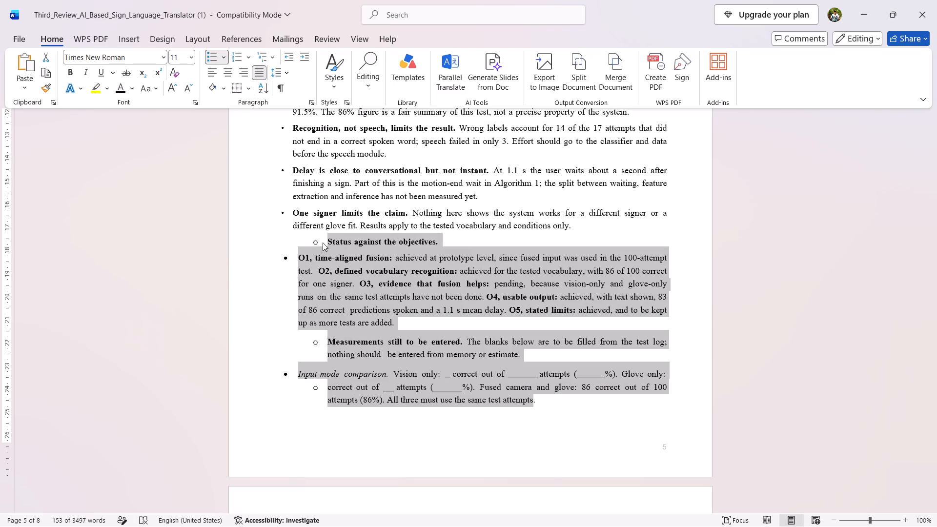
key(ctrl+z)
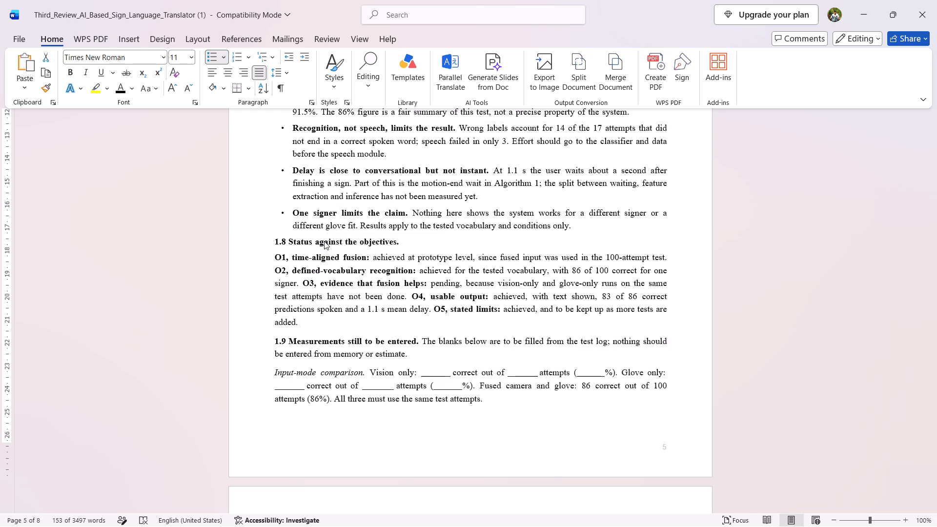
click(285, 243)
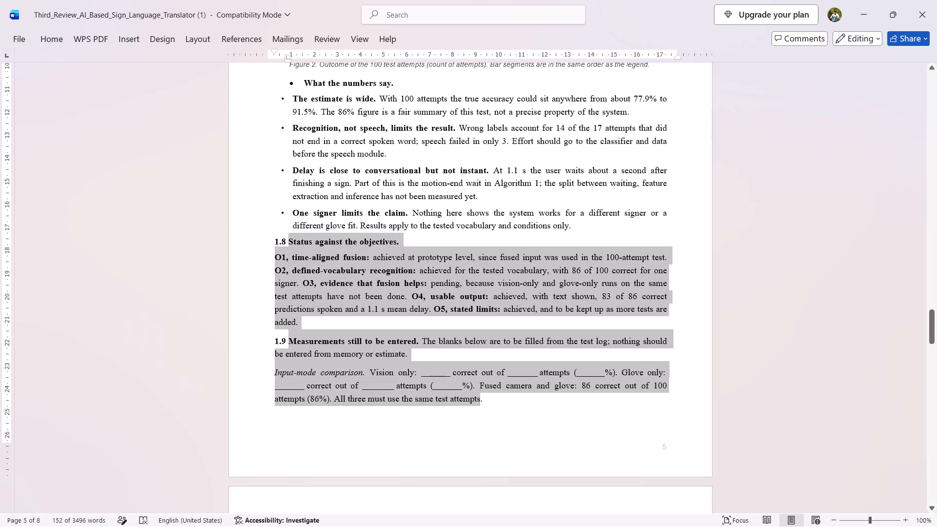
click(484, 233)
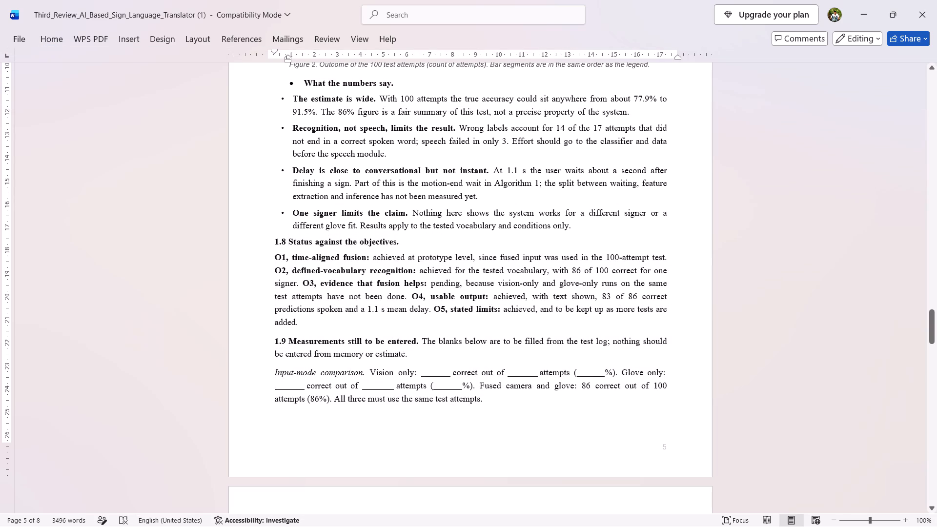
Replace the number of the "Status against the objectives." subheading with a round bullet.
click(287, 242)
key(BackSpace)
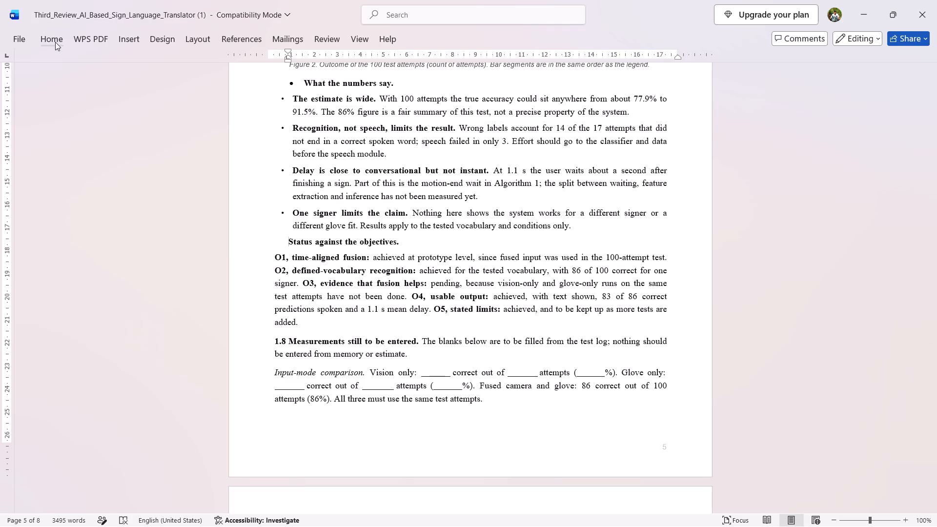
click(55, 42)
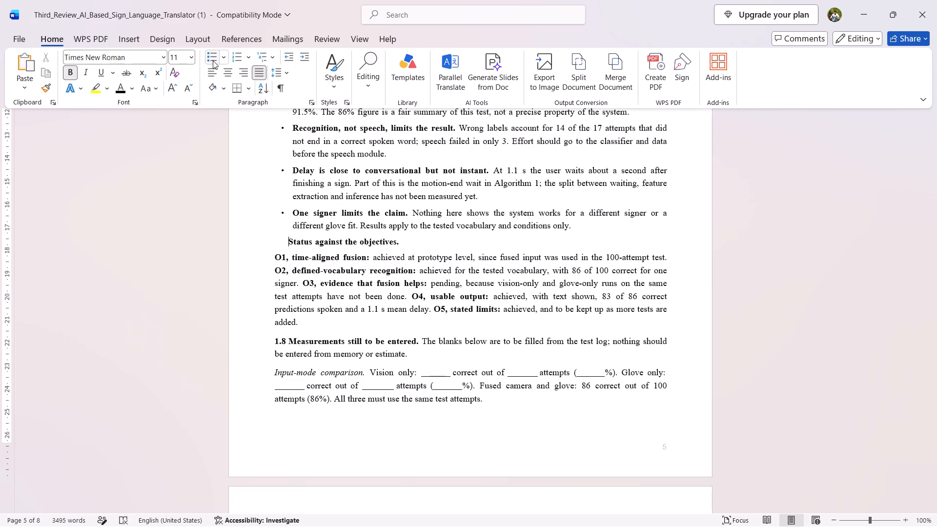
click(213, 61)
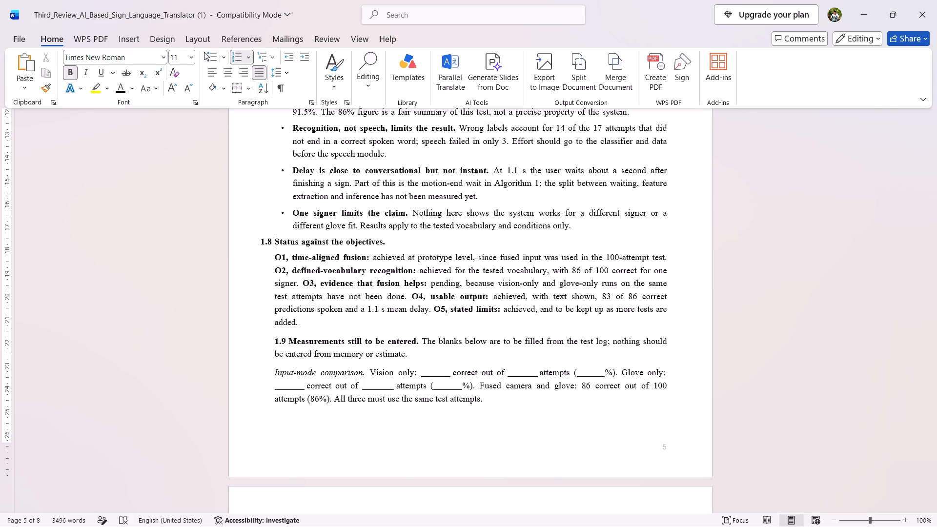
click(209, 50)
key(BackSpace)
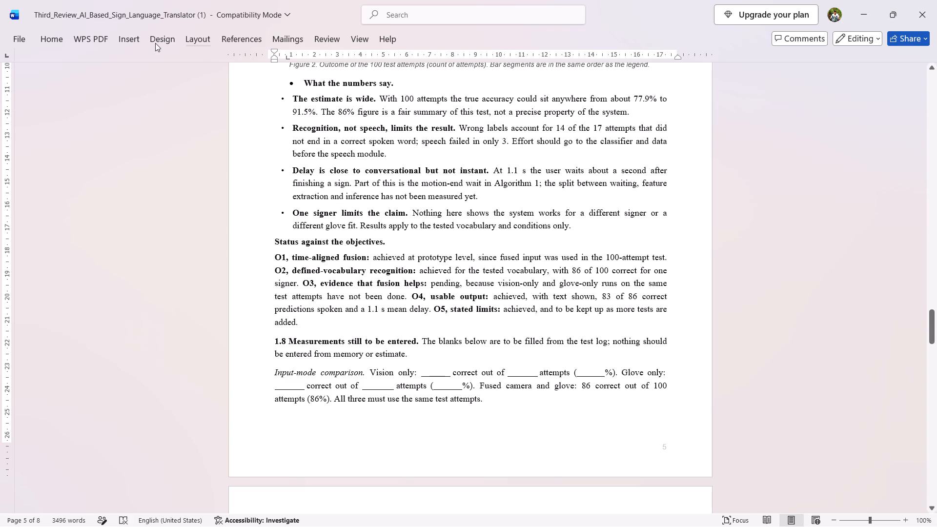
click(60, 40)
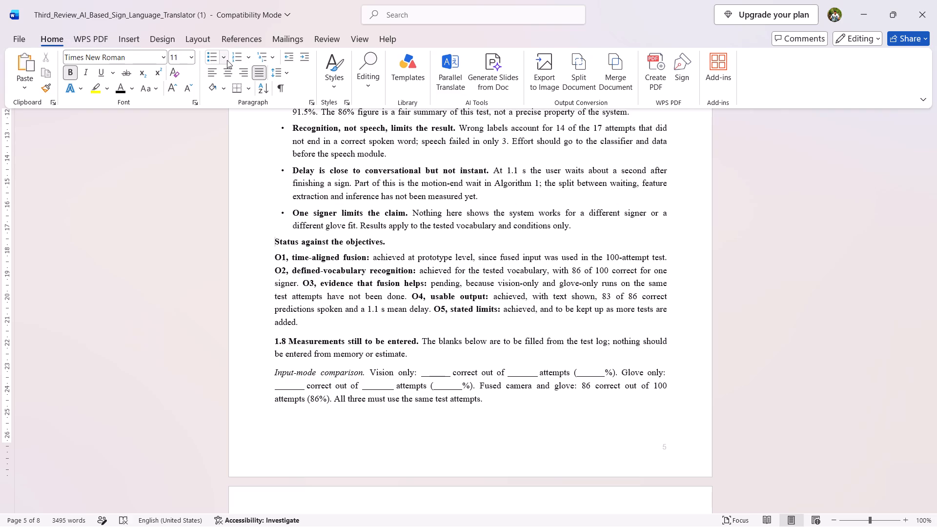
click(227, 60)
click(231, 104)
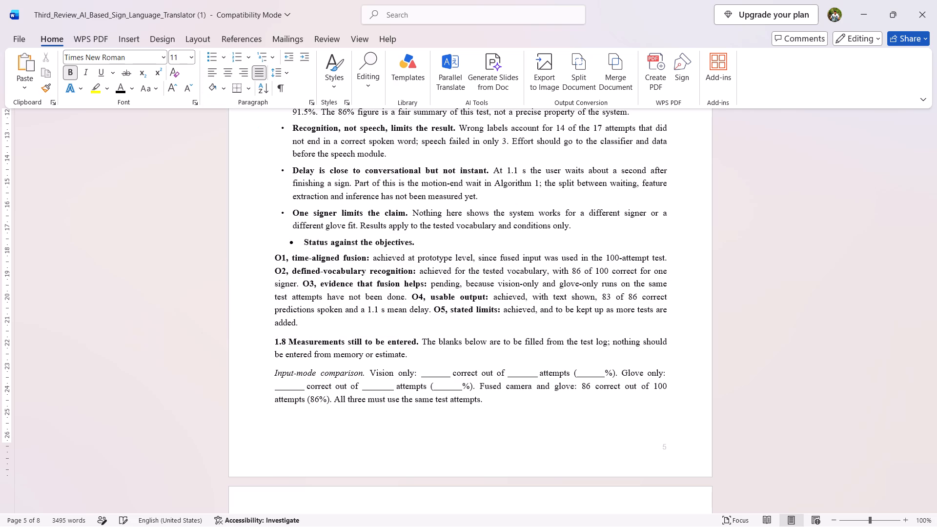
Replace the number of the "Measurements still to be entered." subheading with a round bullet.
click(291, 340)
click(290, 340)
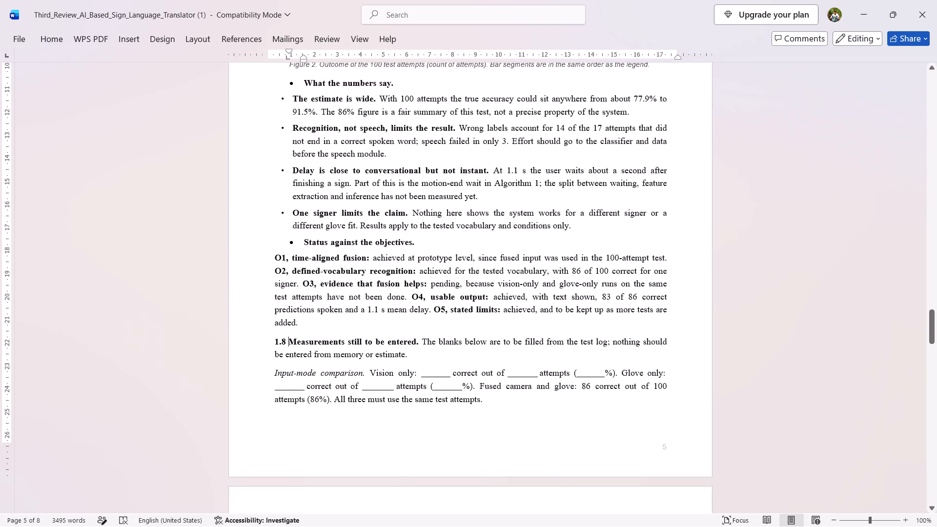
key(BackSpace)
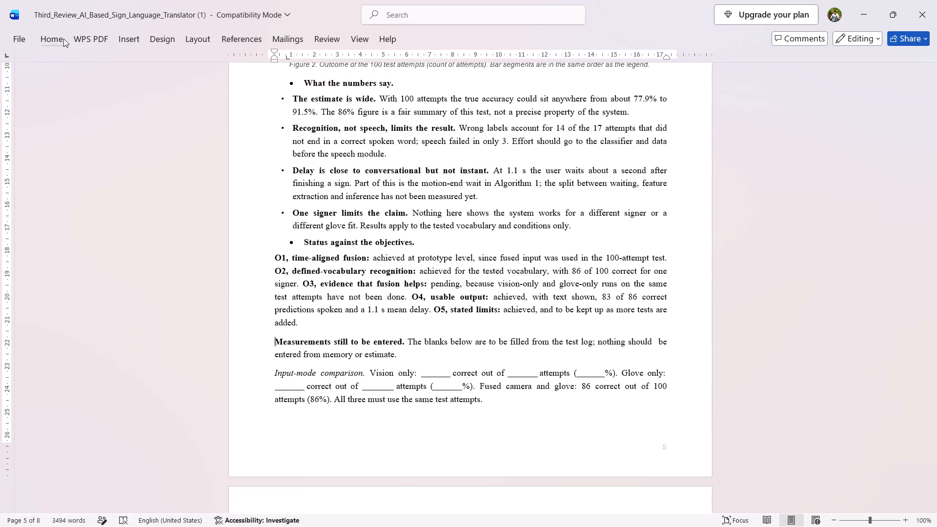
click(63, 39)
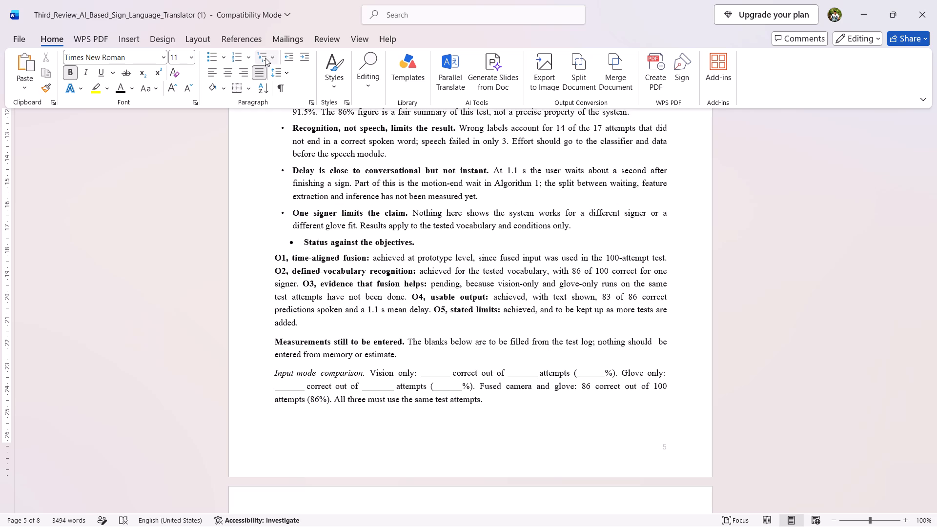
click(217, 61)
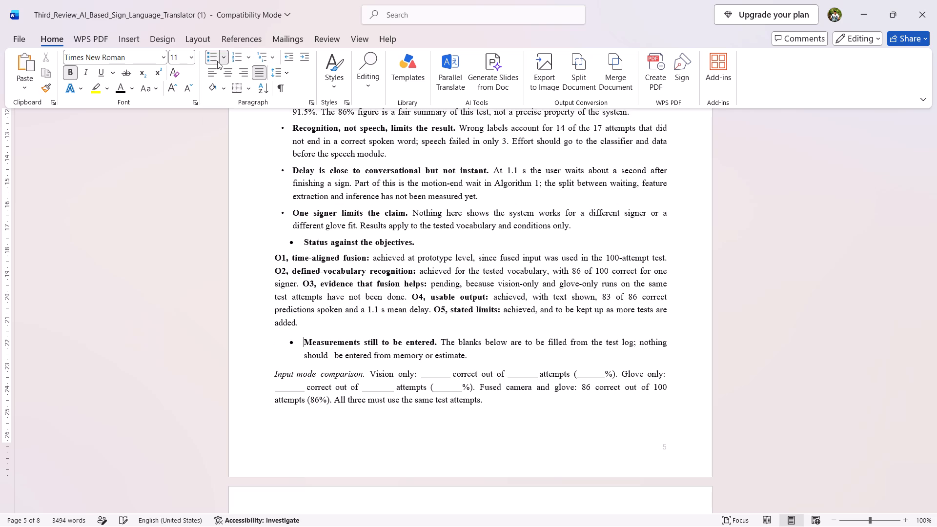
Check the Review 3 rubric in WPS Office, and delete the italic confusion-matrix note above the Conclusion and Future Work heading in Word.
scroll(417, 227, down, 6)
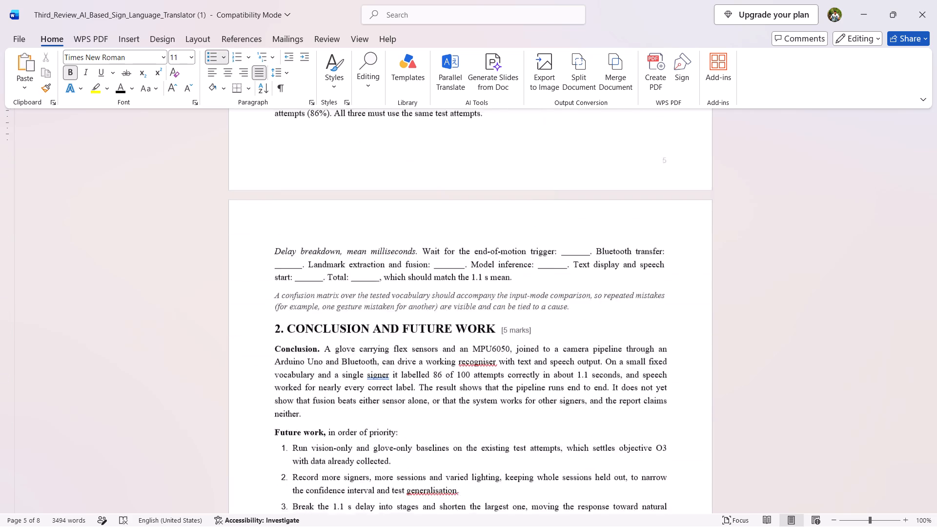
scroll(417, 227, down, 1)
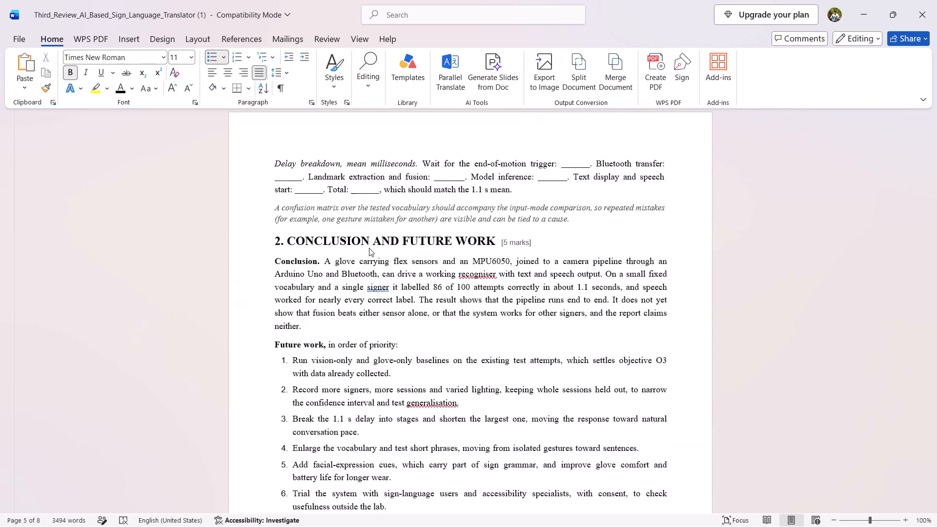
key(alt+Tab)
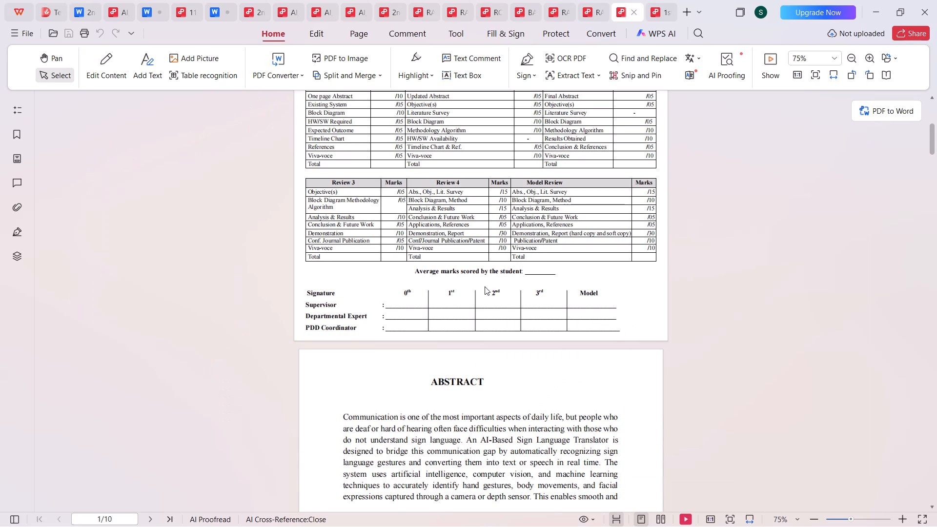
scroll(485, 286, down, 1)
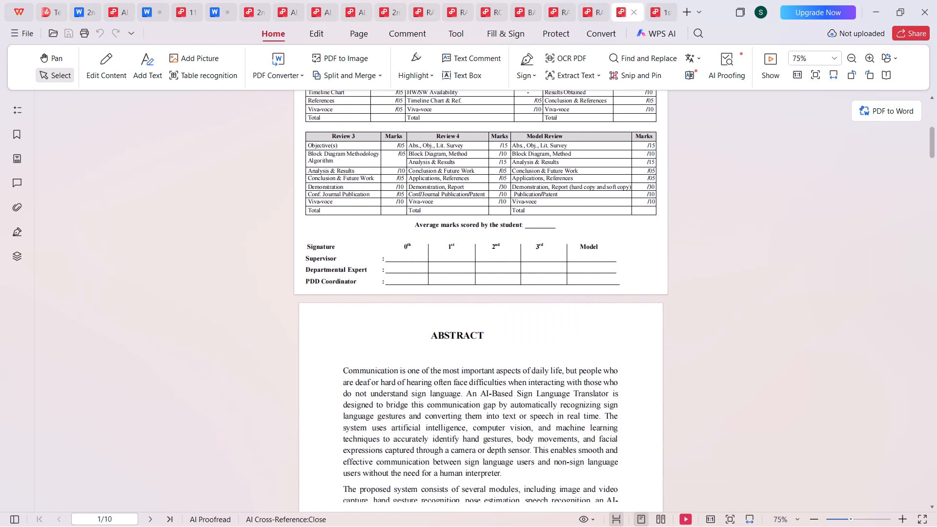
key(alt+Tab)
scroll(485, 286, up, 1)
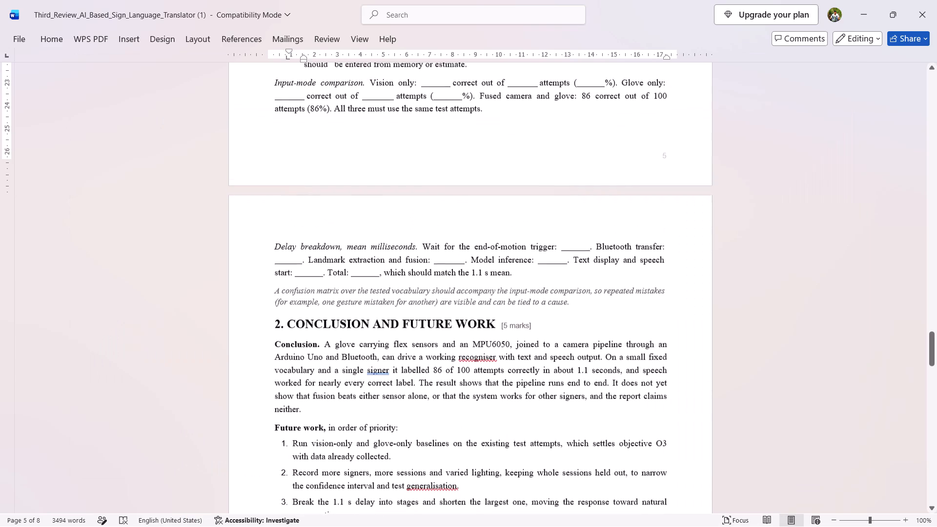
drag(571, 316, 475, 307)
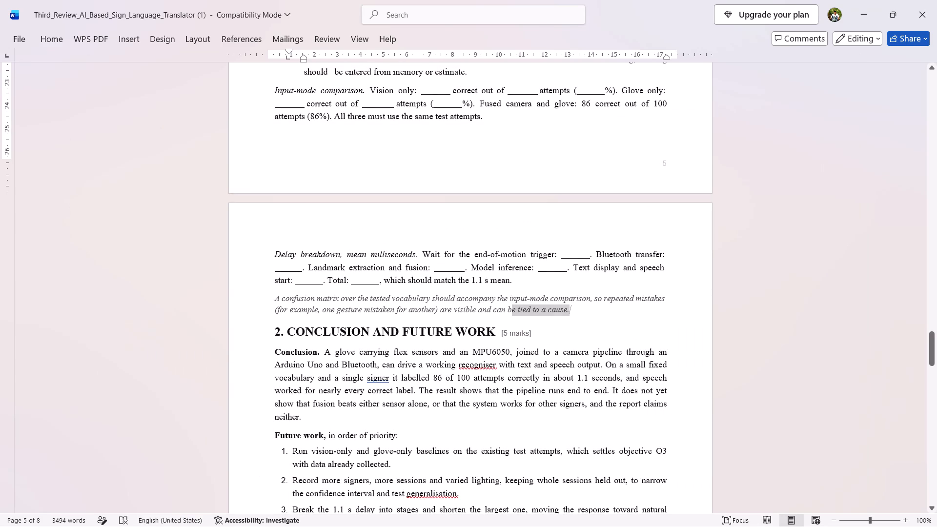
drag(475, 307, 272, 299)
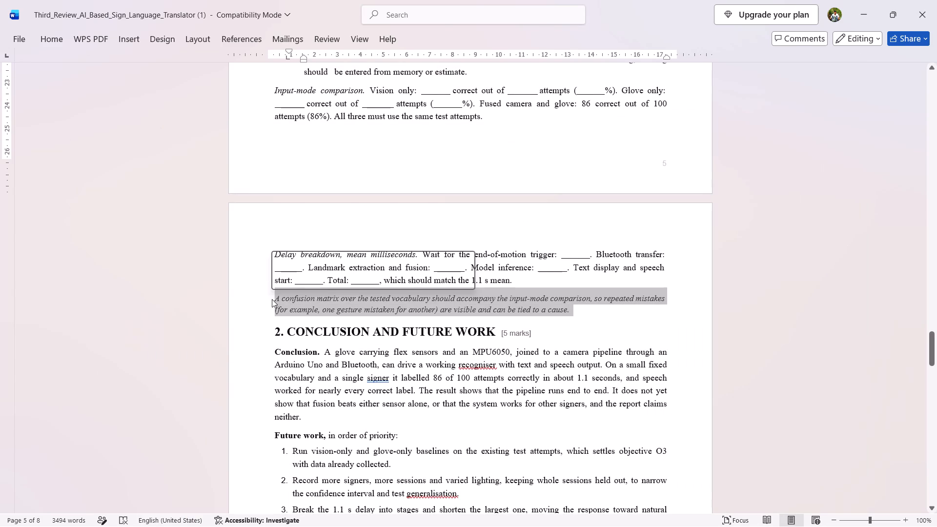
key(BackSpace)
Set the Analysis and Results content, from "Basis of the figures." through the delay breakdown paragraph, to font size 12.
scroll(371, 257, up, 3)
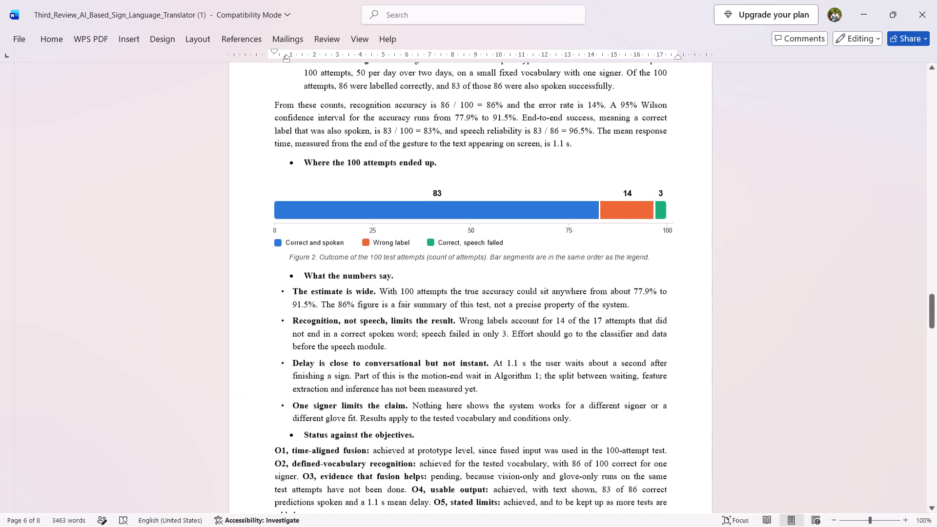
scroll(355, 261, up, 2)
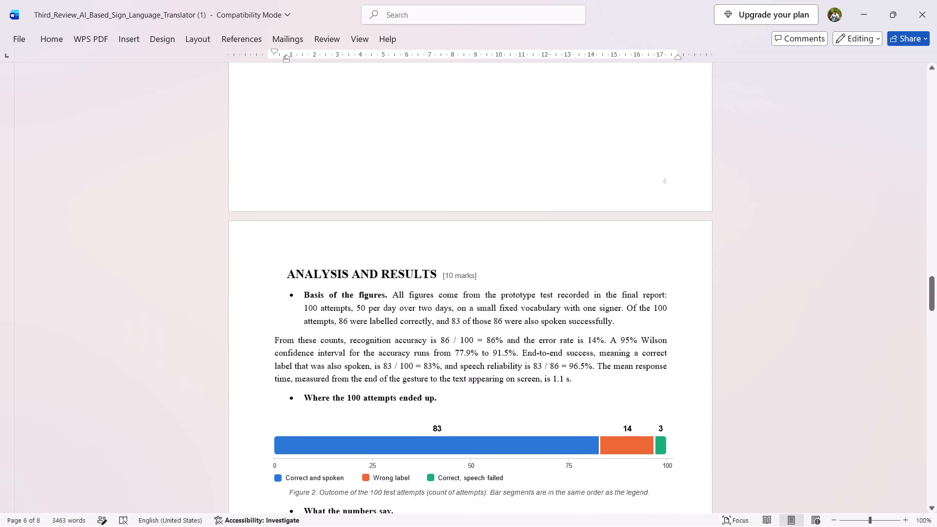
drag(306, 294, 420, 392)
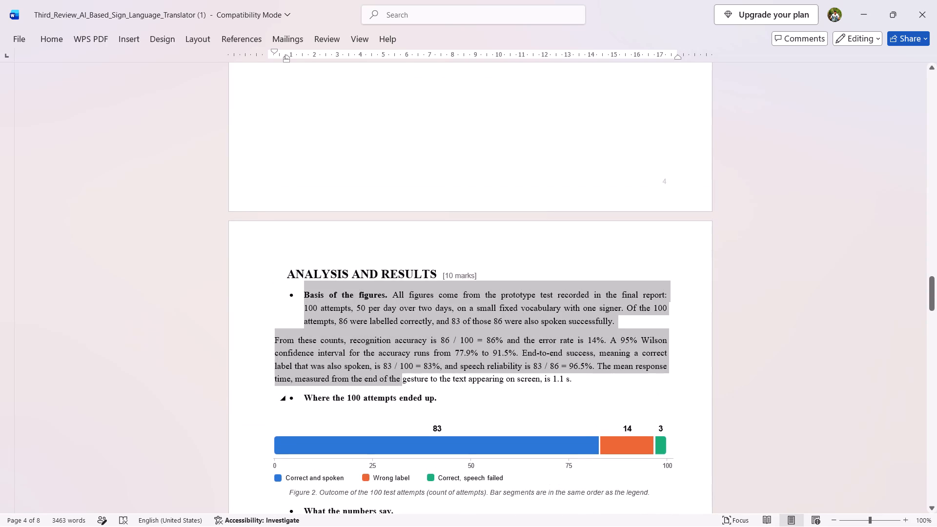
drag(420, 392, 478, 526)
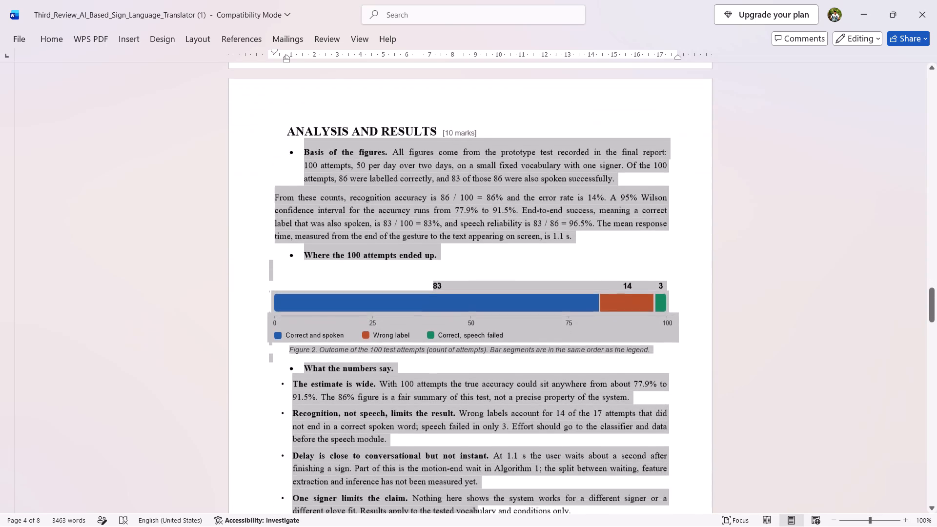
drag(478, 526, 532, 448)
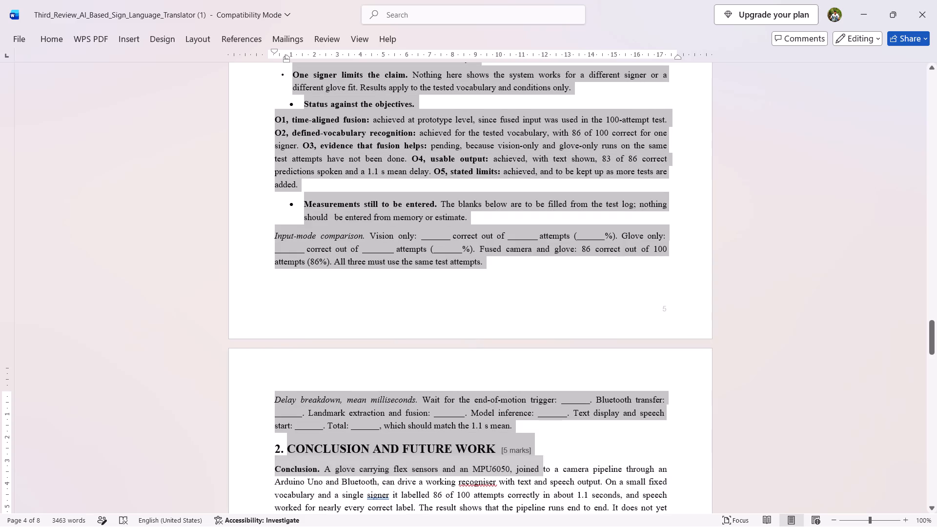
drag(532, 448, 515, 427)
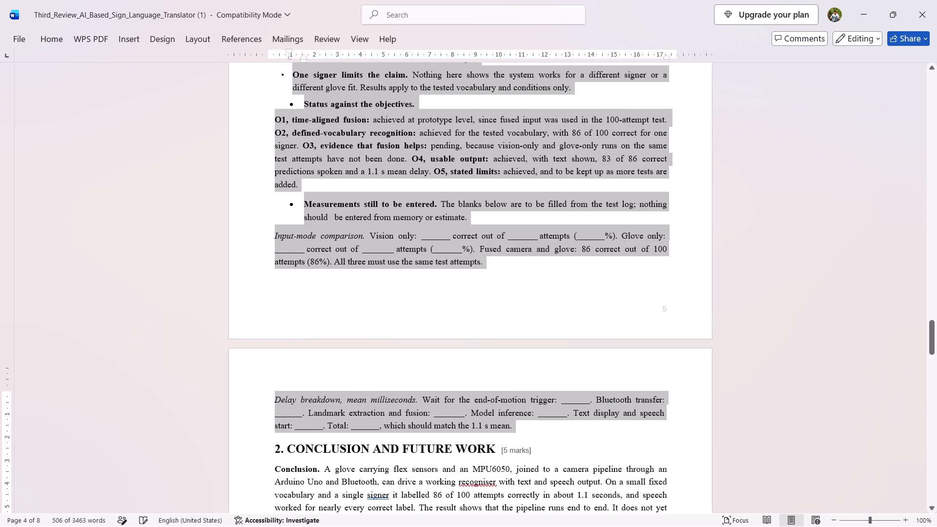
click(51, 43)
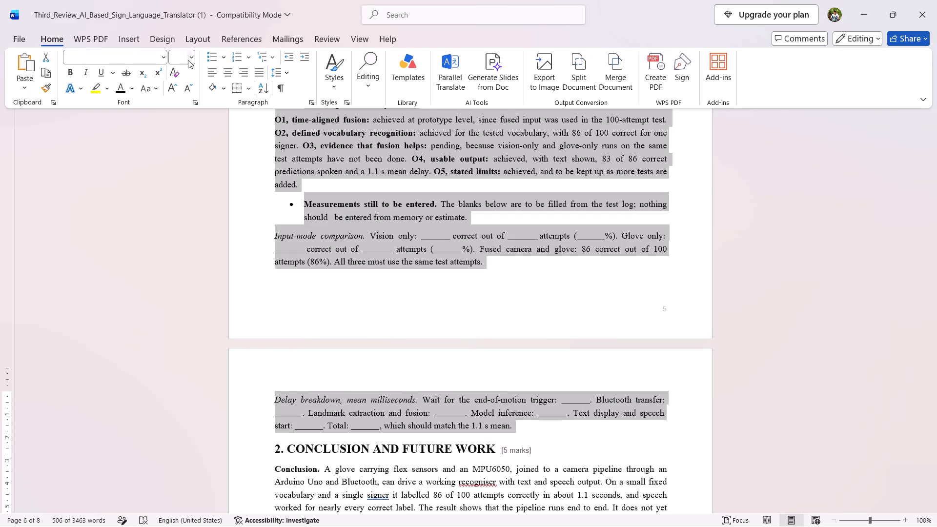
click(190, 60)
click(183, 133)
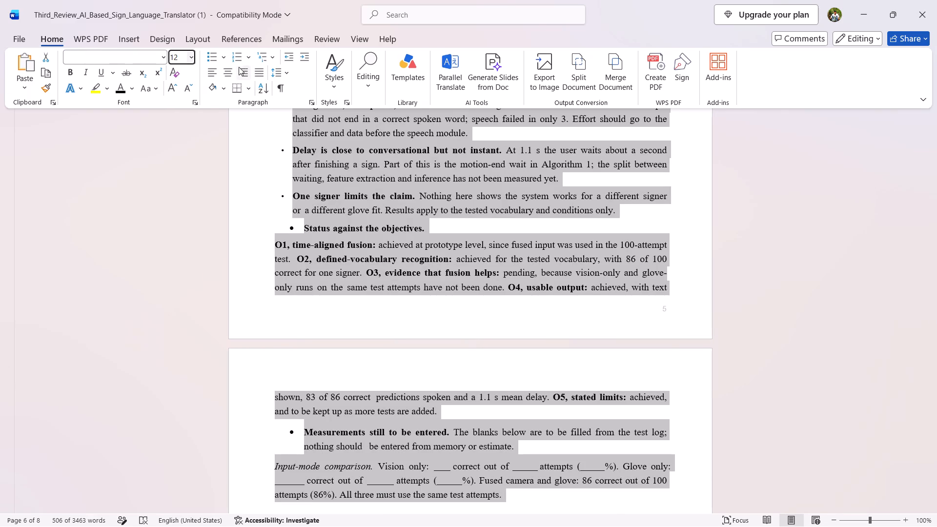
Justify the selected Analysis and Results content and set its line spacing to 1.5.
click(256, 76)
click(286, 76)
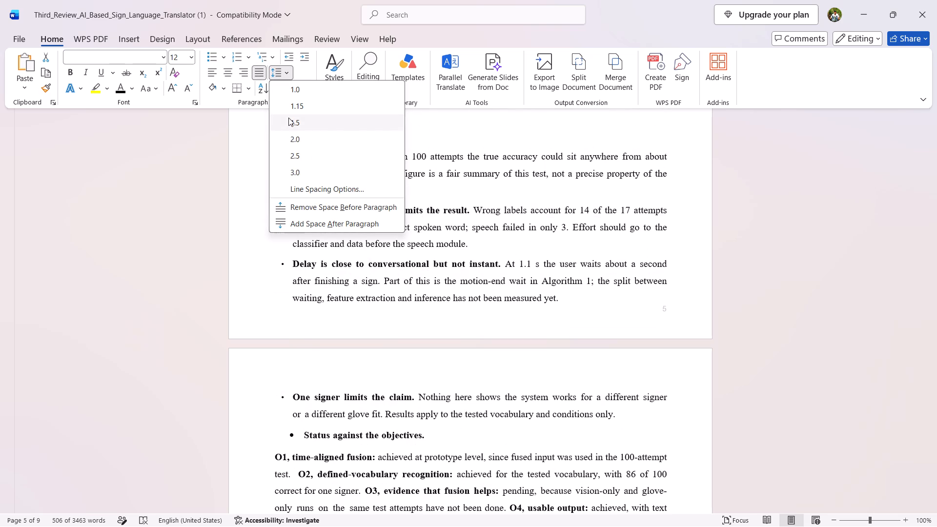
click(288, 118)
Set the selected Analysis and Results content to a left indent of 1.5 cm and a right indent of 1 cm.
click(205, 41)
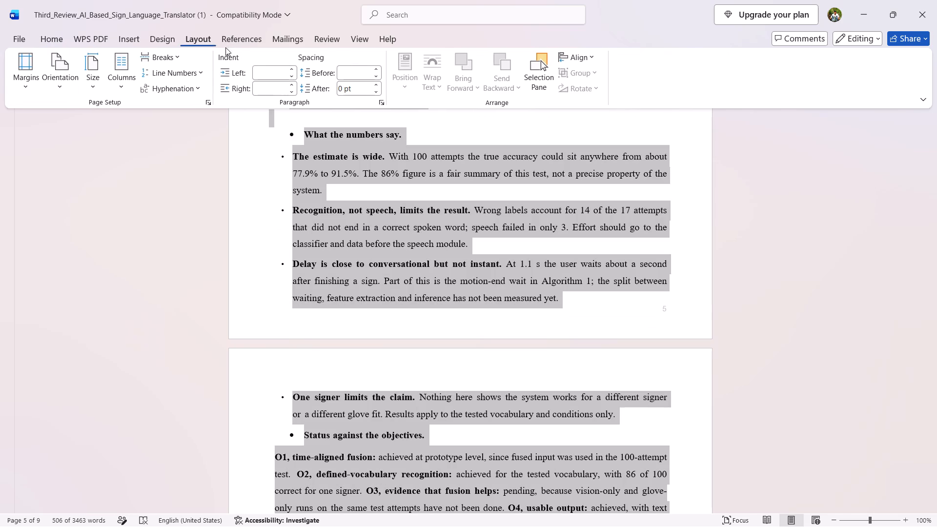
triple_click(290, 69)
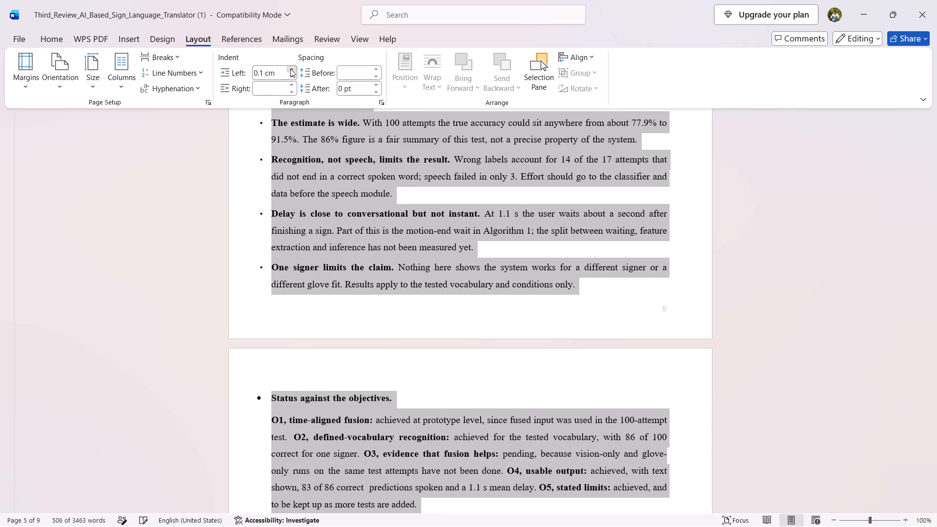
triple_click(290, 69)
triple_click(290, 69)
triple_click(290, 69)
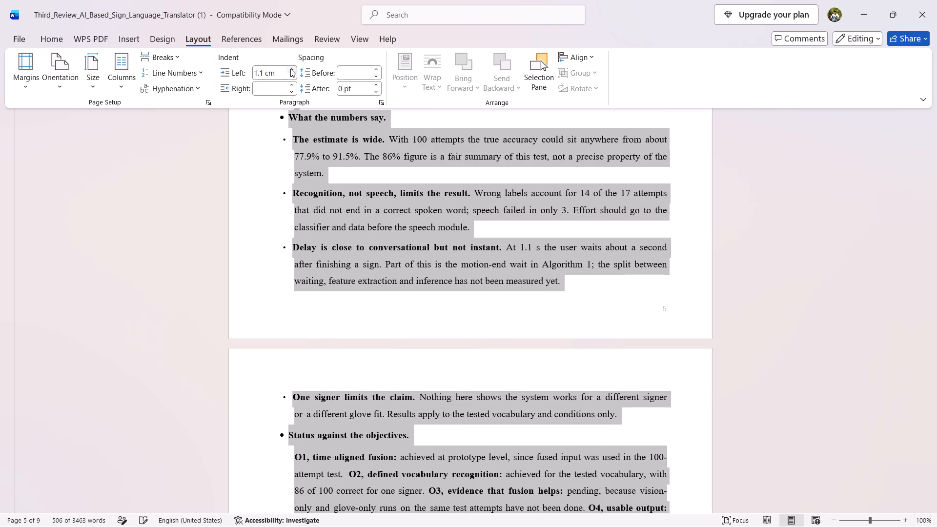
click(290, 69)
click(290, 69)
click(290, 69)
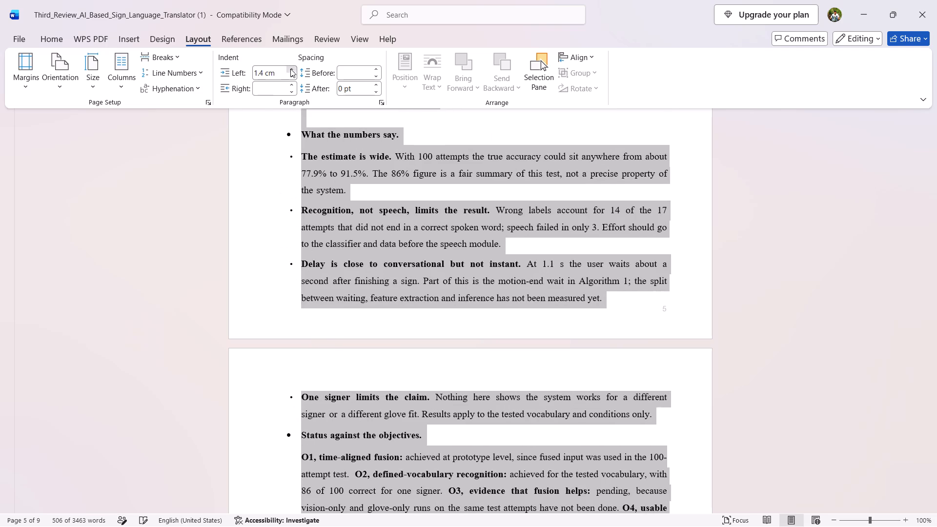
click(290, 69)
triple_click(293, 83)
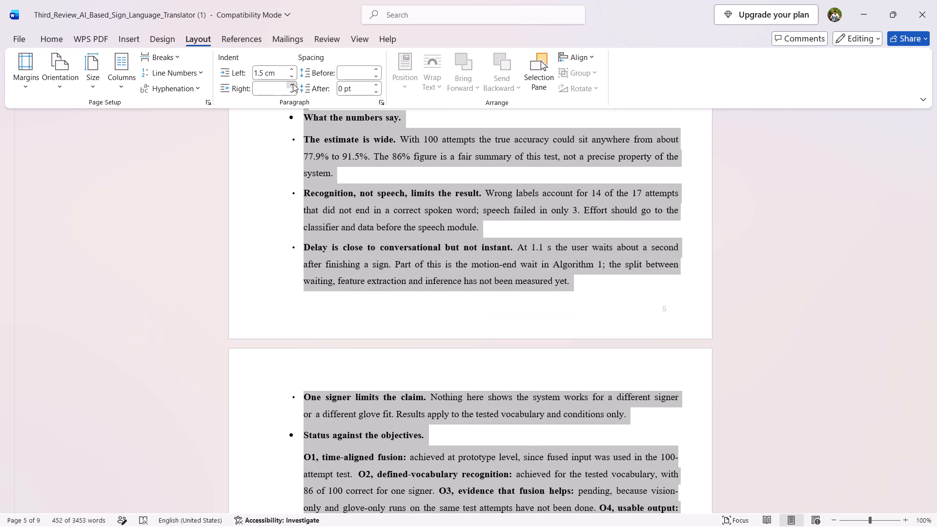
triple_click(293, 83)
triple_click(293, 83)
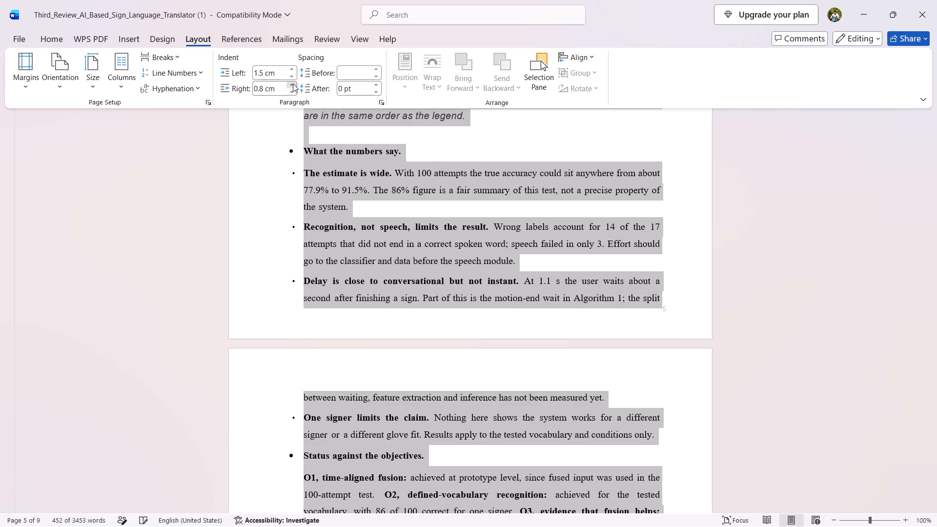
double_click(293, 83)
Change the font of all the selected Analysis and Results content, including the chart labels, to Times New Roman.
scroll(380, 139, up, 1)
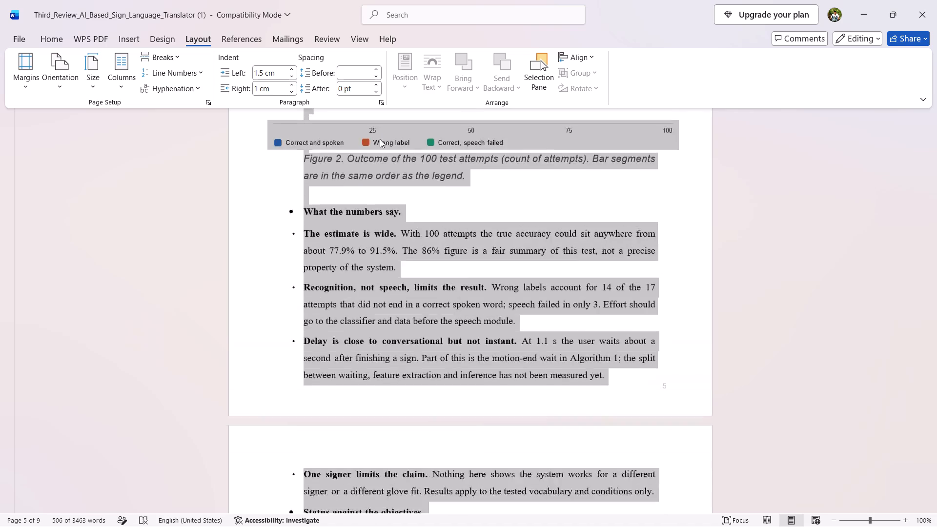
scroll(380, 139, up, 3)
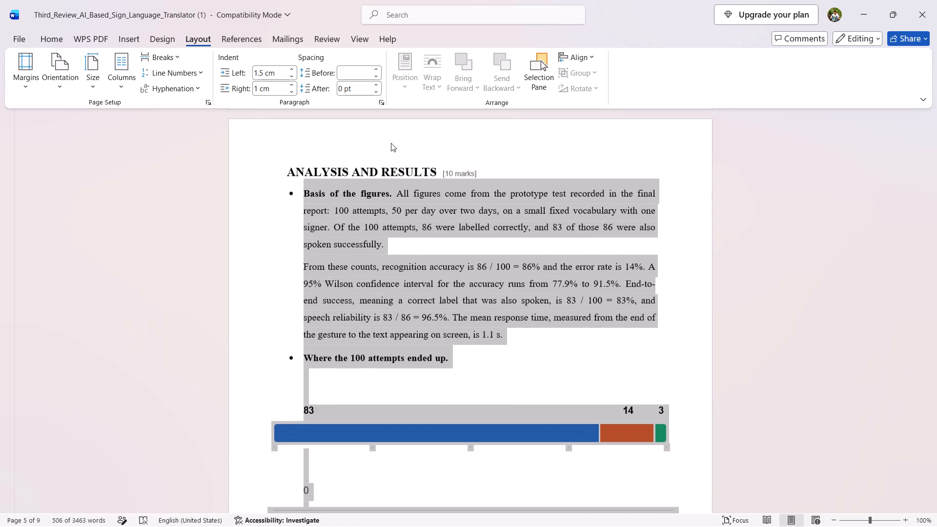
click(53, 37)
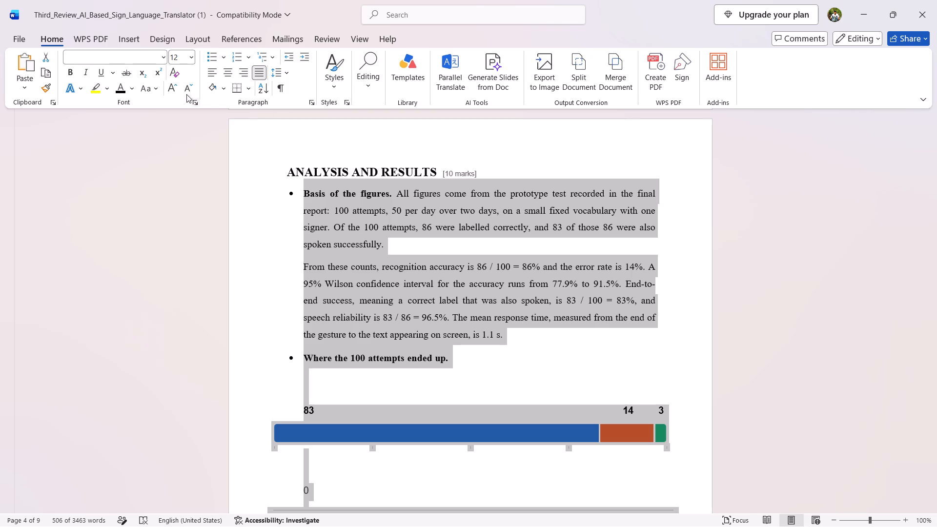
click(163, 61)
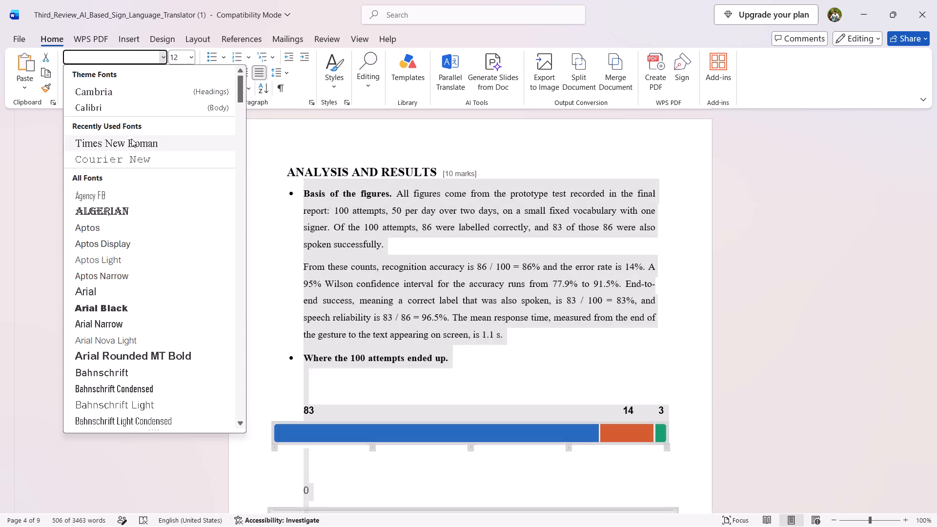
click(132, 141)
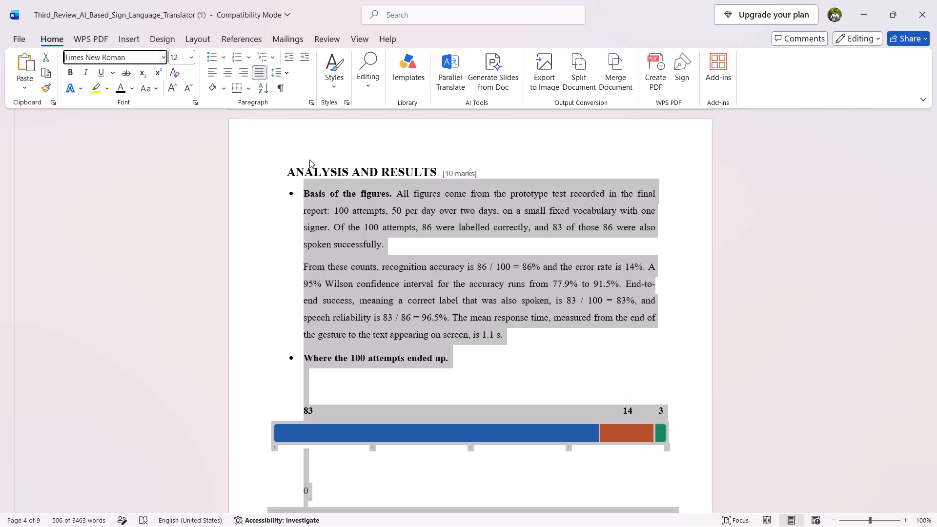
Move the "ANALYSIS AND RESULTS" heading toward the middle of the page by inserting three tab spaces before it.
click(284, 162)
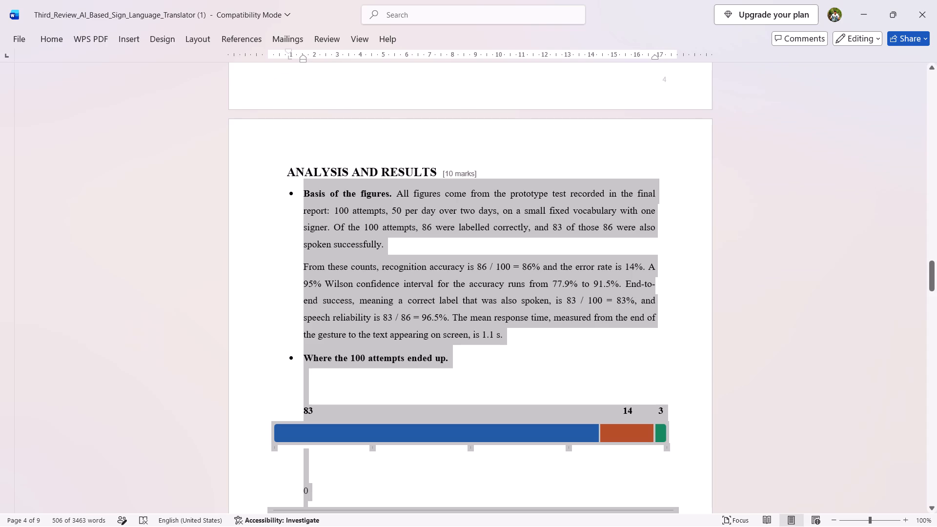
click(190, 170)
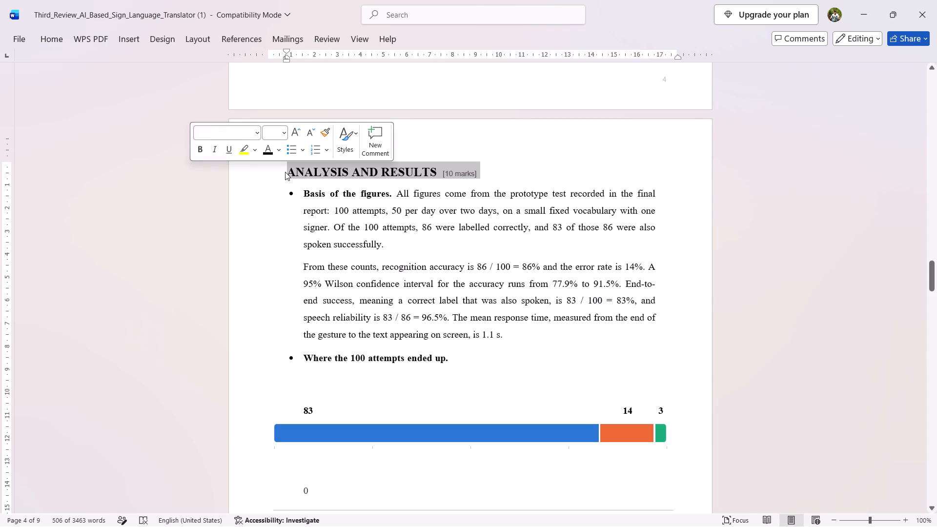
click(285, 172)
key(Tab)
key(Tab)
key(Tab)
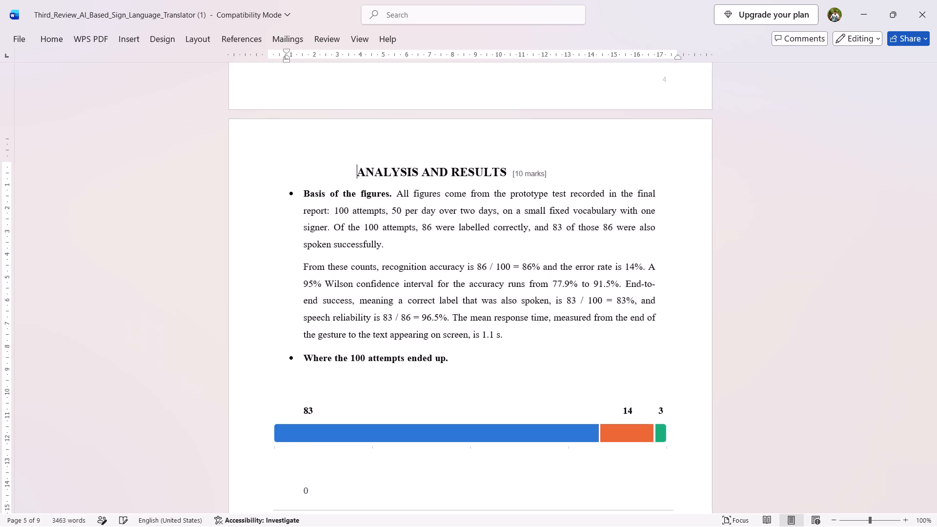
Remove the "[10 marks]" note from the "ANALYSIS AND RESULTS" heading and insert a blank line below the heading.
click(558, 172)
key(BackSpace)
key(BackSpace)
key(BackSpace)
key(BackSpace)
key(BackSpace)
key(BackSpace)
key(BackSpace)
key(BackSpace)
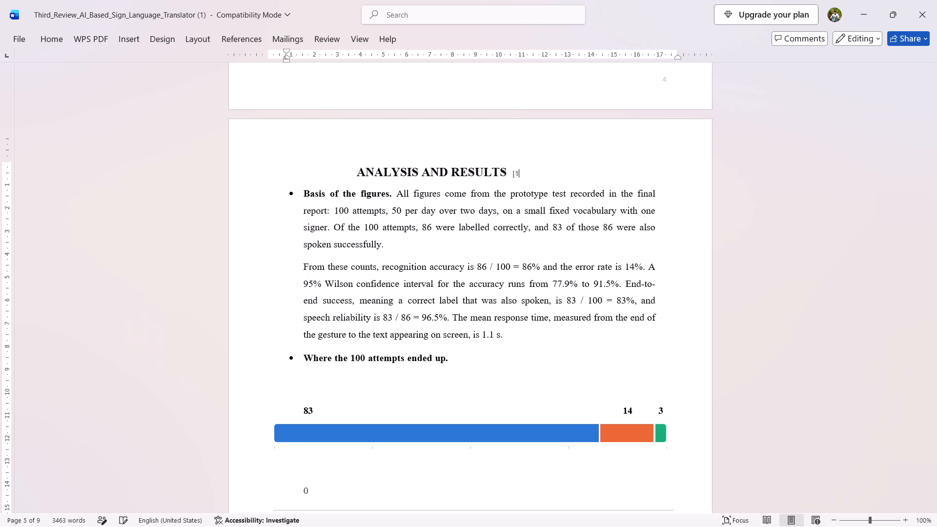
key(BackSpace)
key(BackSpace)
key(BackSpace)
key(Return)
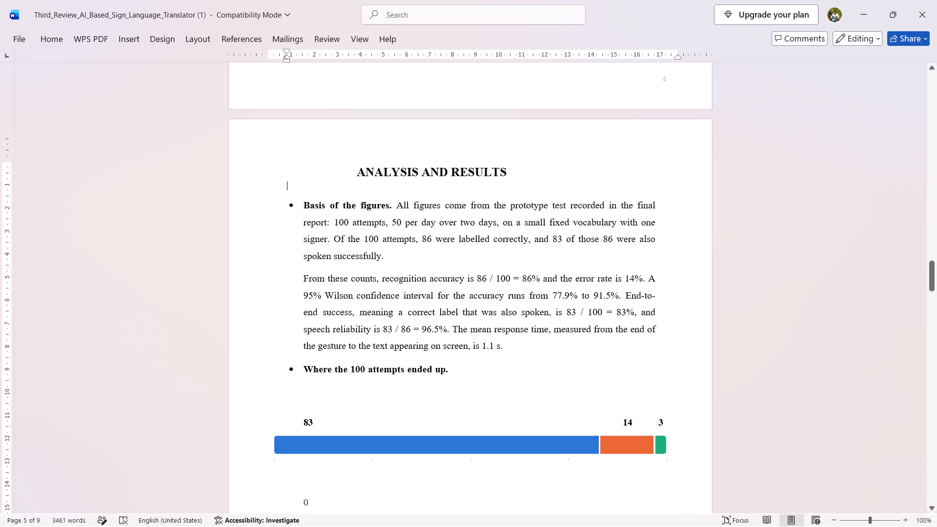
Set line spacing to 1.0 from "Where the 100 attempts ended up." through the Figure 2 caption, including the chart.
scroll(613, 265, down, 1)
click(362, 340)
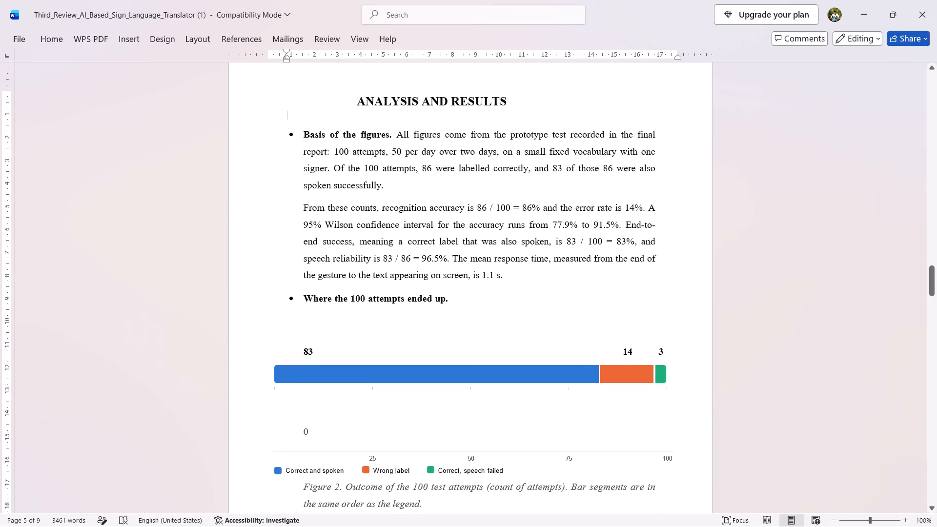
drag(302, 298, 347, 312)
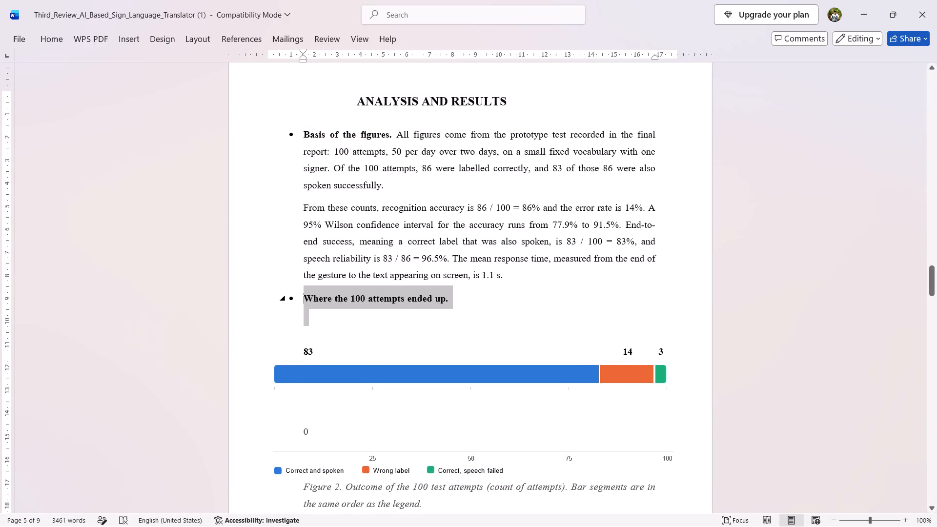
drag(347, 312, 436, 478)
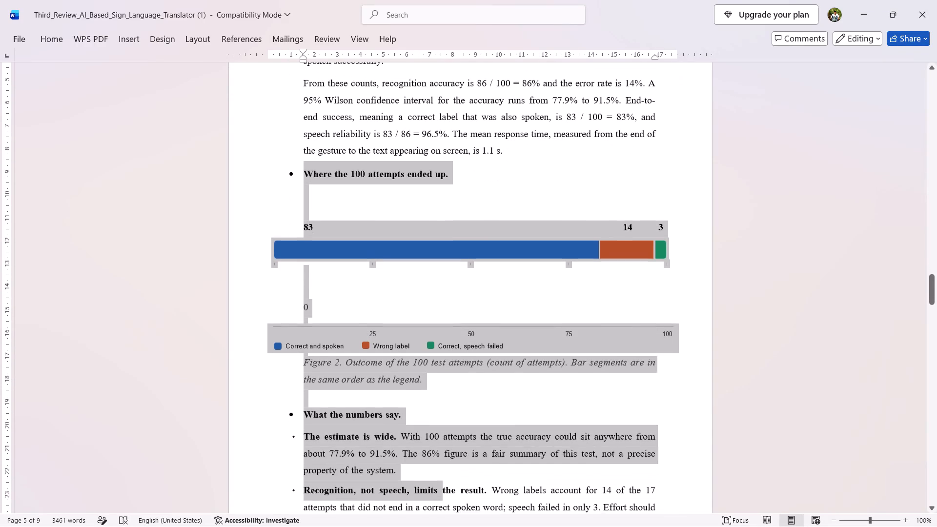
drag(436, 478, 427, 379)
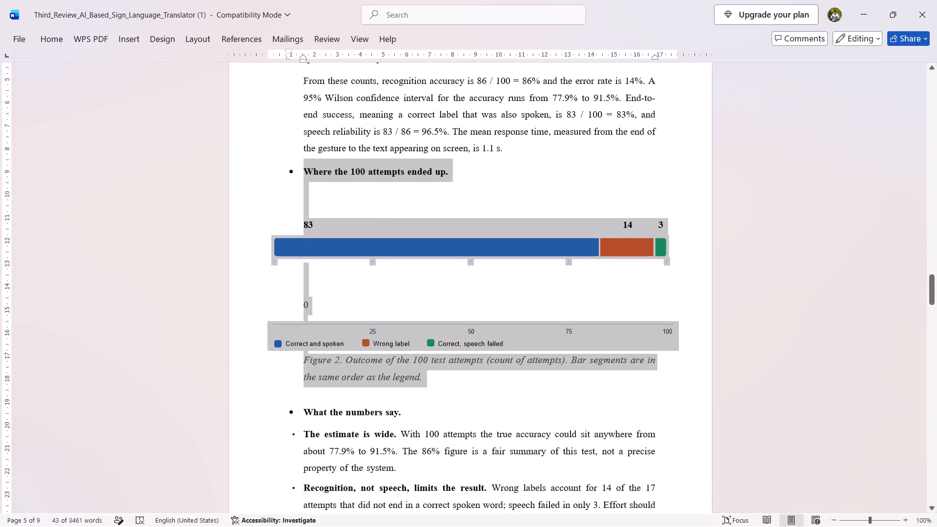
click(52, 47)
click(290, 74)
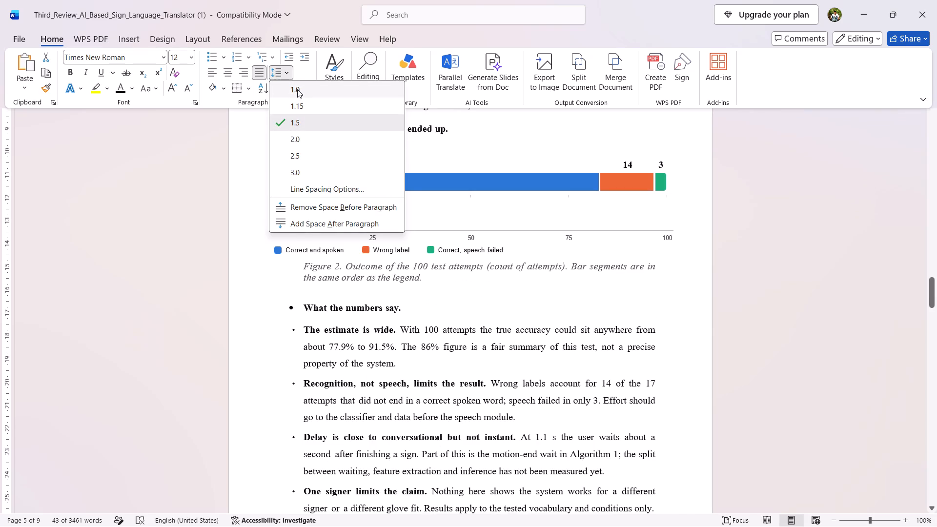
click(297, 89)
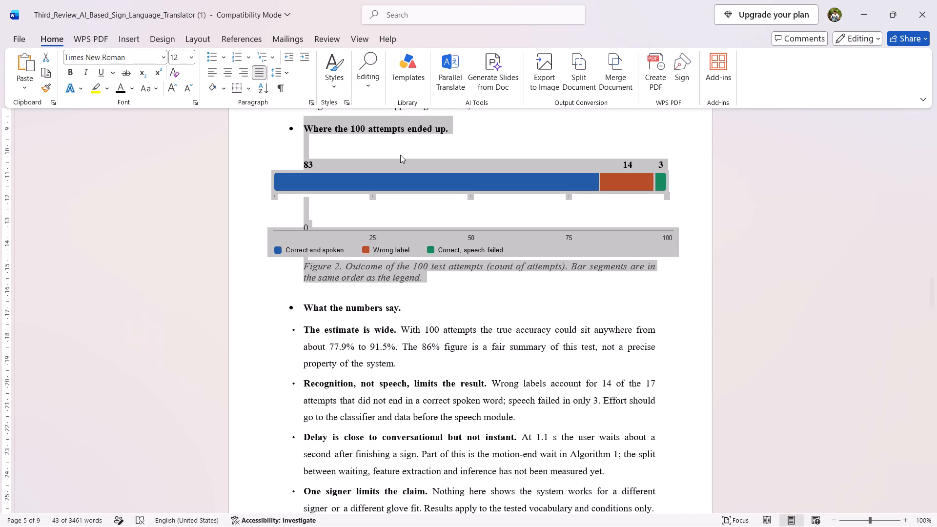
click(400, 155)
click(692, 179)
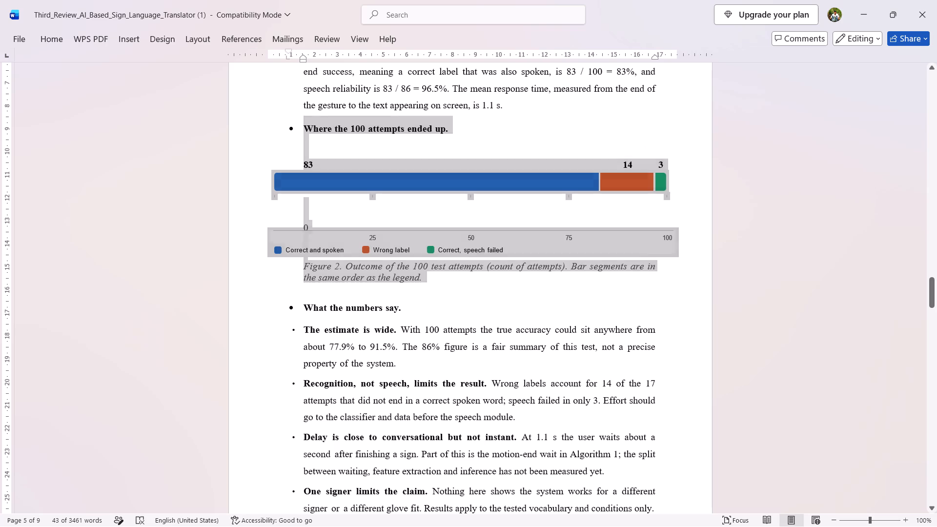
Pull the "Delay breakdown" paragraph back onto page 6 by deleting the break and a blank line before it, keeping its text intact.
scroll(568, 226, down, 5)
scroll(568, 226, up, 2)
scroll(568, 226, down, 3)
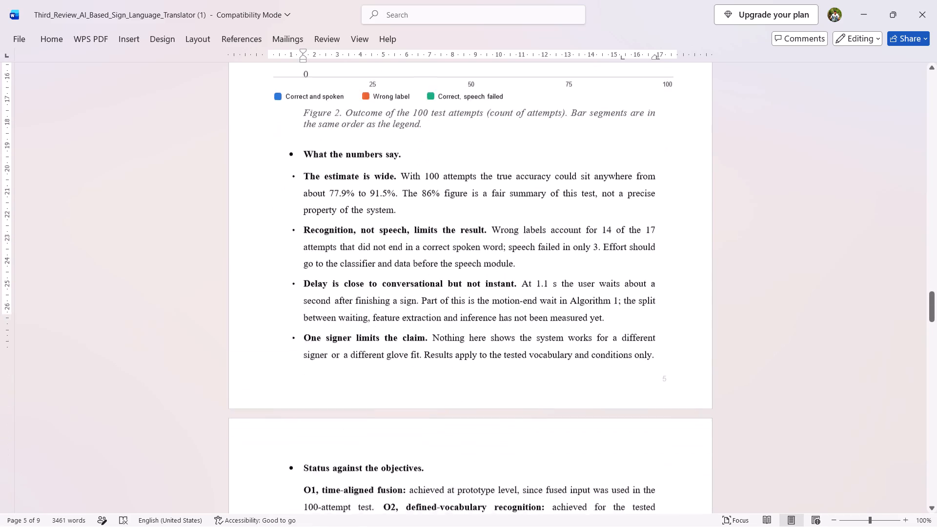
scroll(568, 226, down, 5)
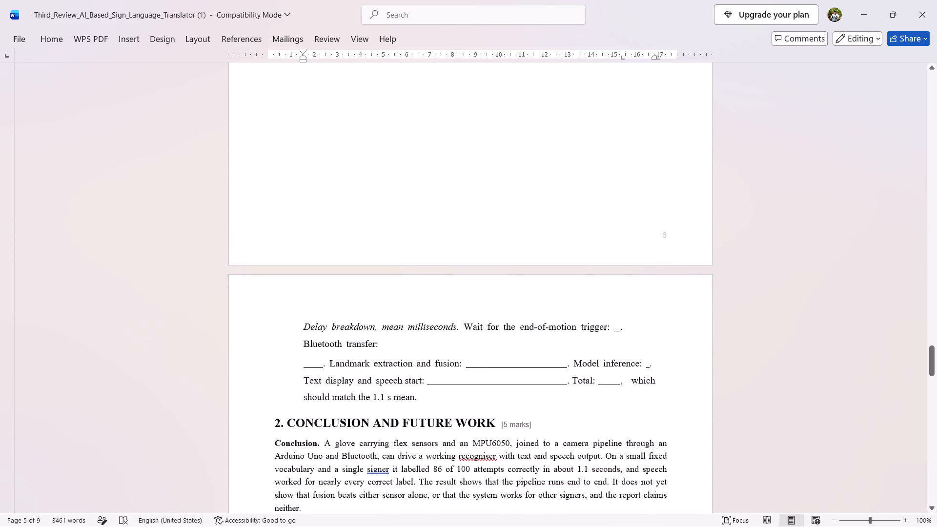
click(421, 400)
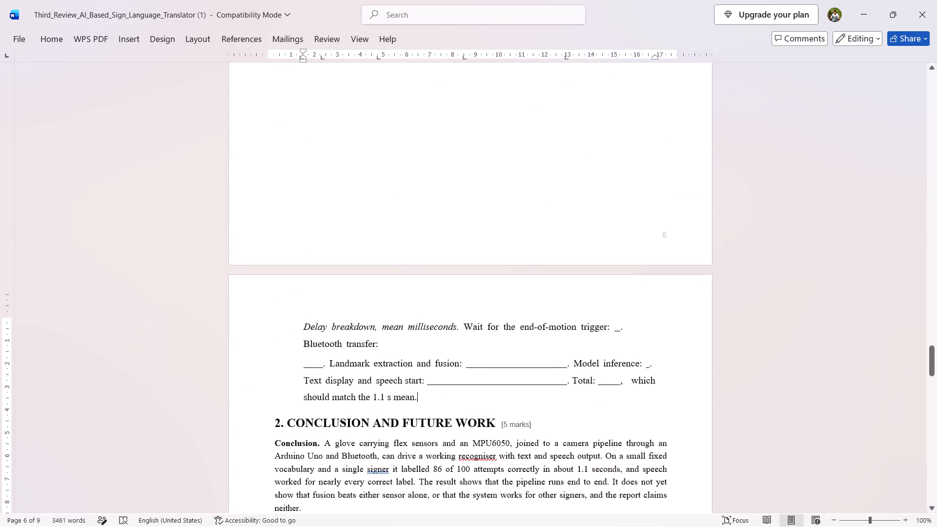
double_click(298, 208)
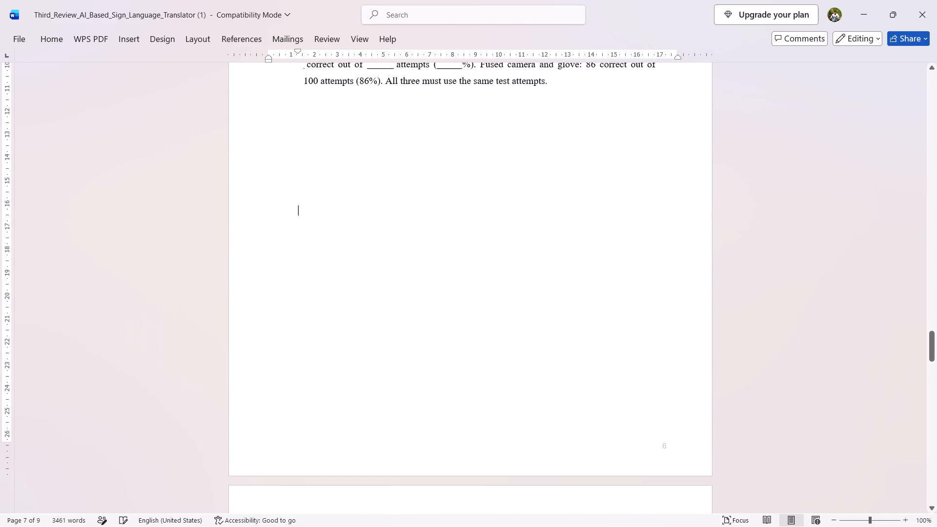
key(Delete)
key(Delete)
key(Delete)
key(Delete)
key(Delete)
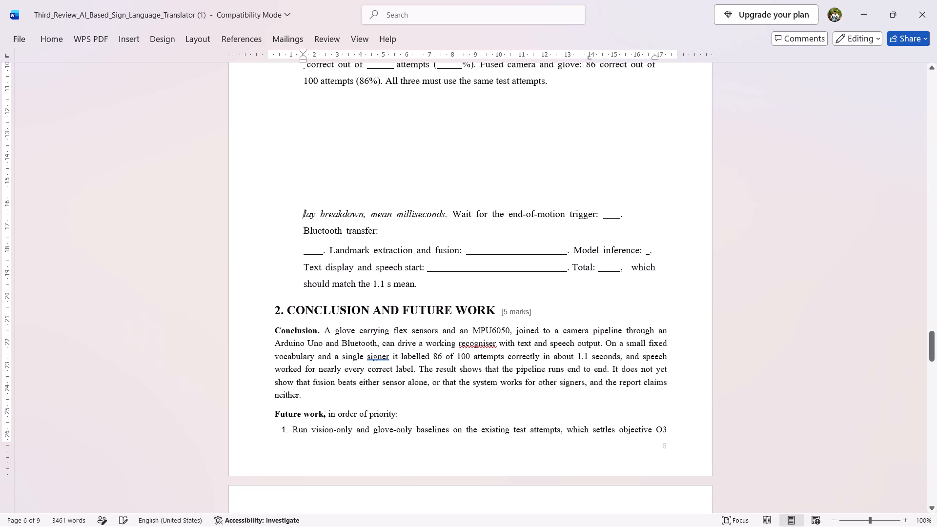
key(ctrl+z)
key(ctrl+z)
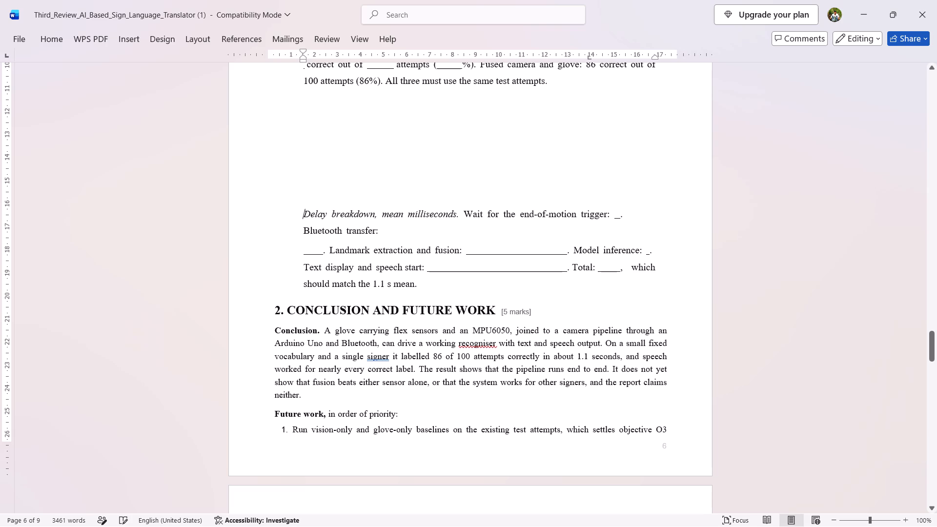
key(Up)
key(Delete)
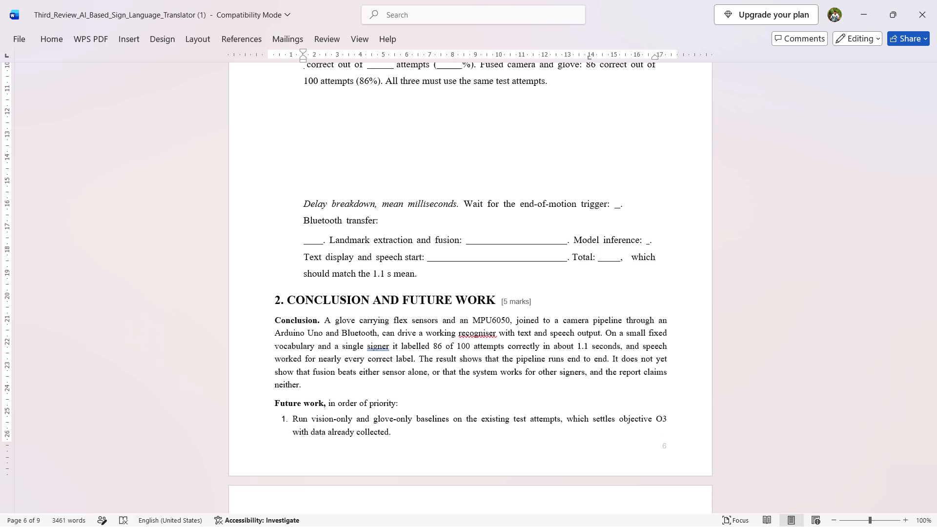
Delete the remaining blank lines between the "Input-mode comparison" text and the "Delay breakdown" paragraph.
key(Up)
key(Up)
key(Up)
key(Up)
key(Up)
key(Up)
key(Up)
key(Up)
key(Up)
key(Delete)
key(Delete)
key(Delete)
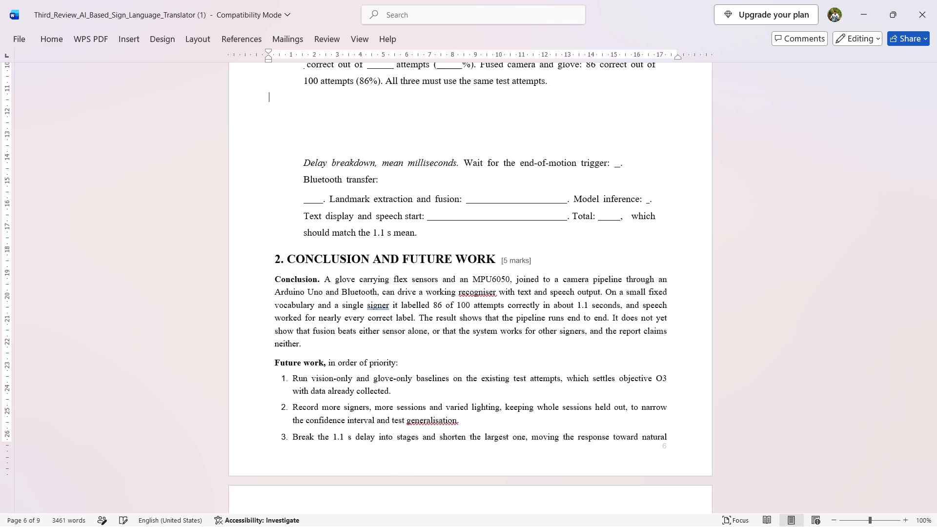
key(Delete)
key(Delete)
key(Delete)
key(Delete)
key(Delete)
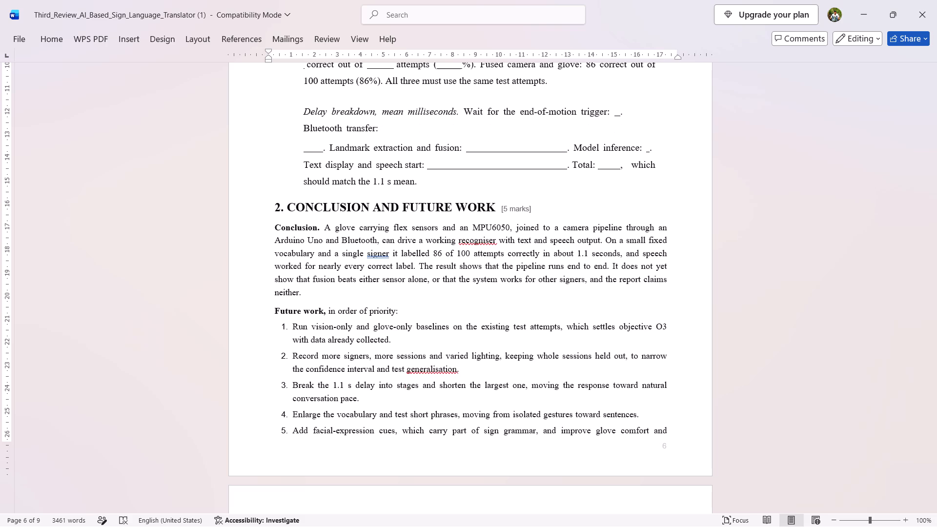
key(Delete)
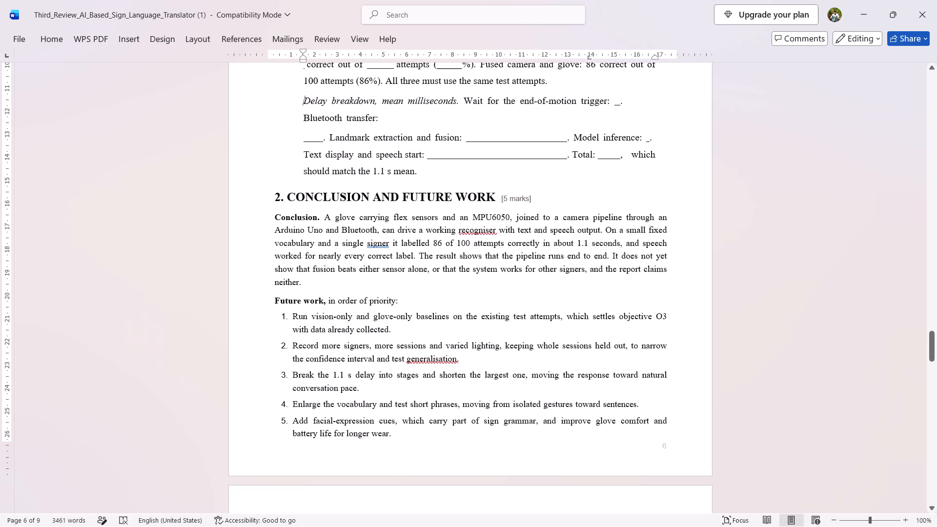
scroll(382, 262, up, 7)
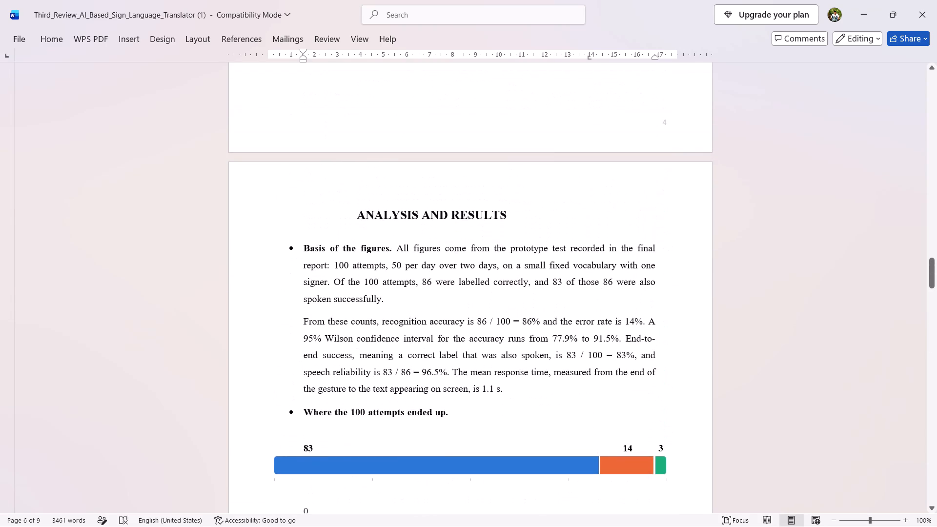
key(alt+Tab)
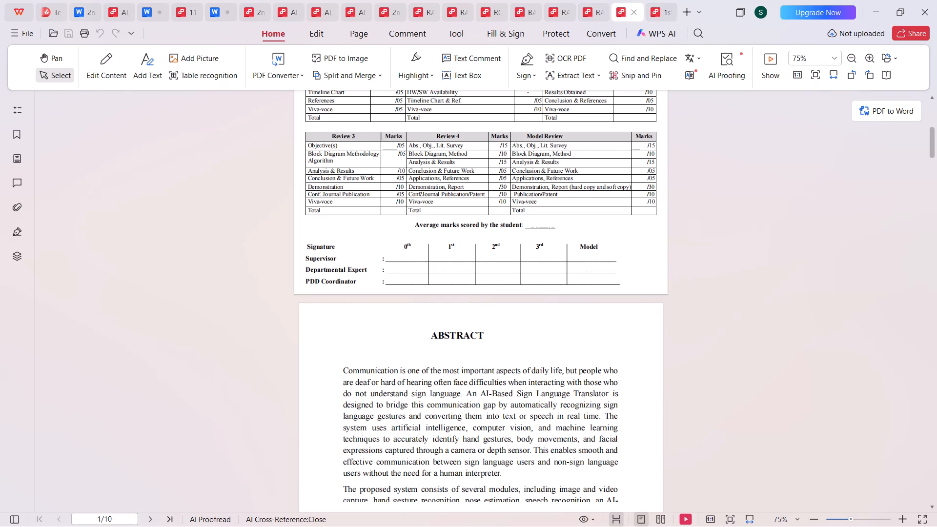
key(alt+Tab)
Insert blank lines after "should match the 1.1 s mean." so the "CONCLUSION AND FUTURE WORK" heading starts on a new page.
scroll(466, 265, down, 2)
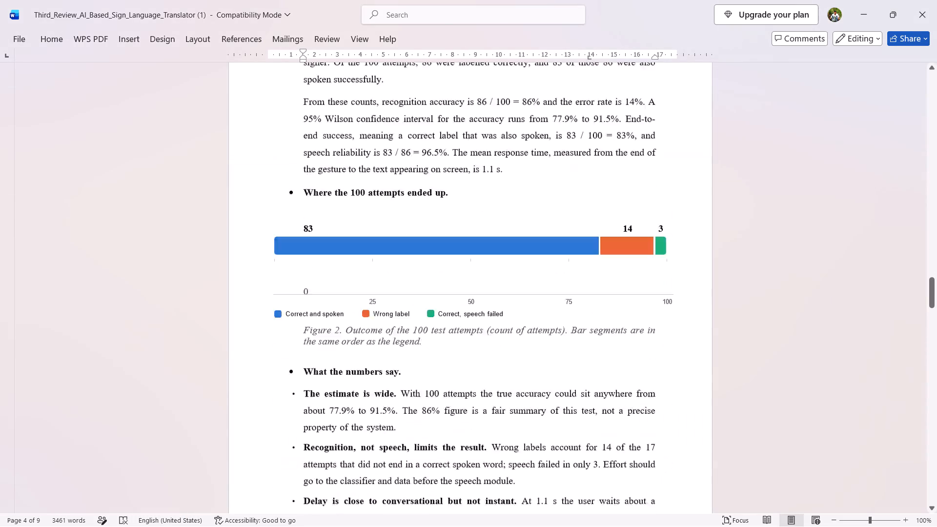
scroll(466, 265, down, 5)
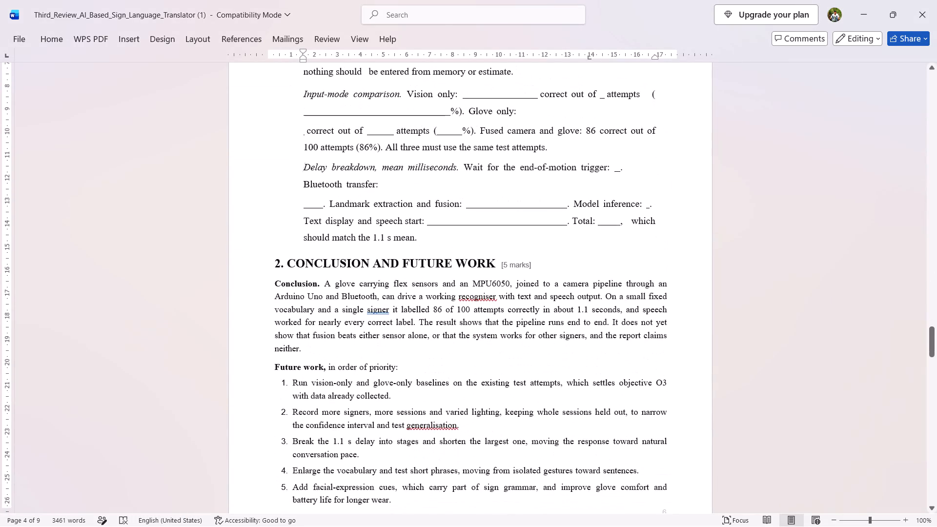
click(444, 232)
key(Return)
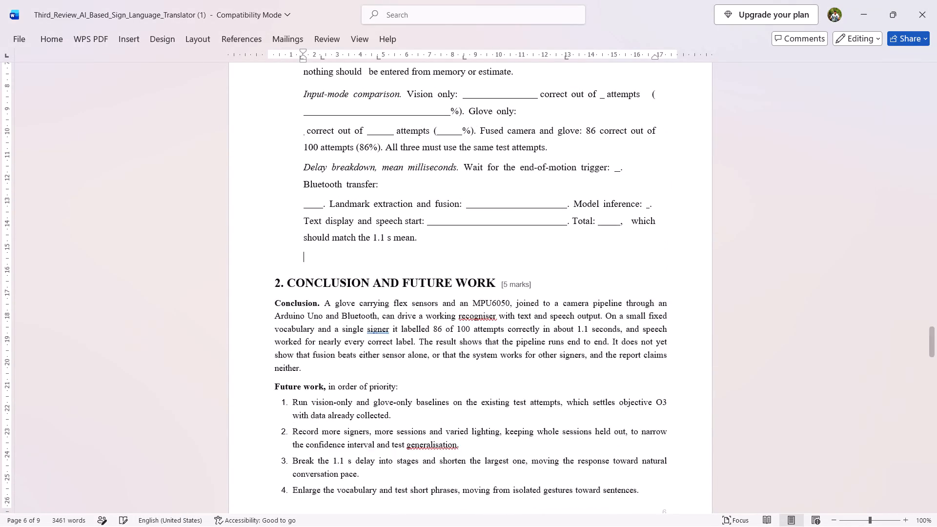
key(Return)
key(Return)
key(Return)
key(Return)
key(Return)
key(Return)
key(Return)
key(Return)
key(Return)
key(Return)
key(Return)
key(Return)
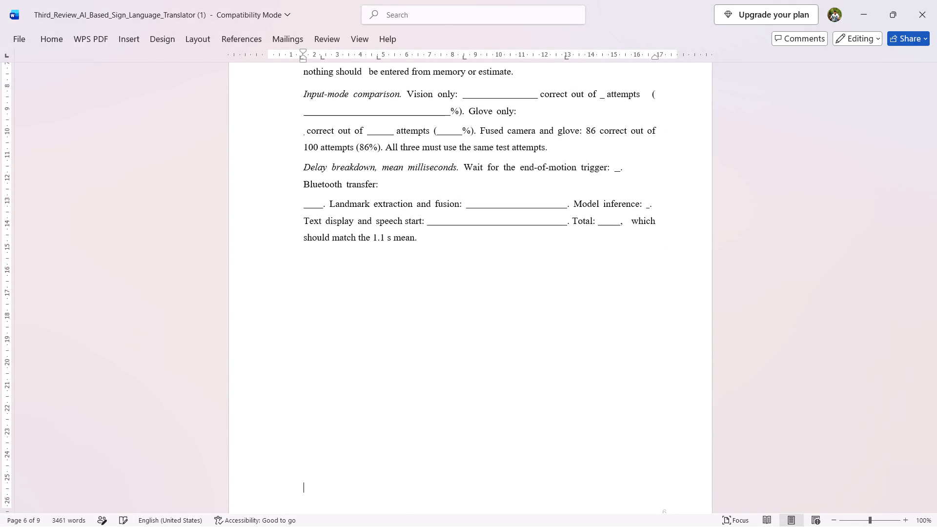
key(Return)
key(BackSpace)
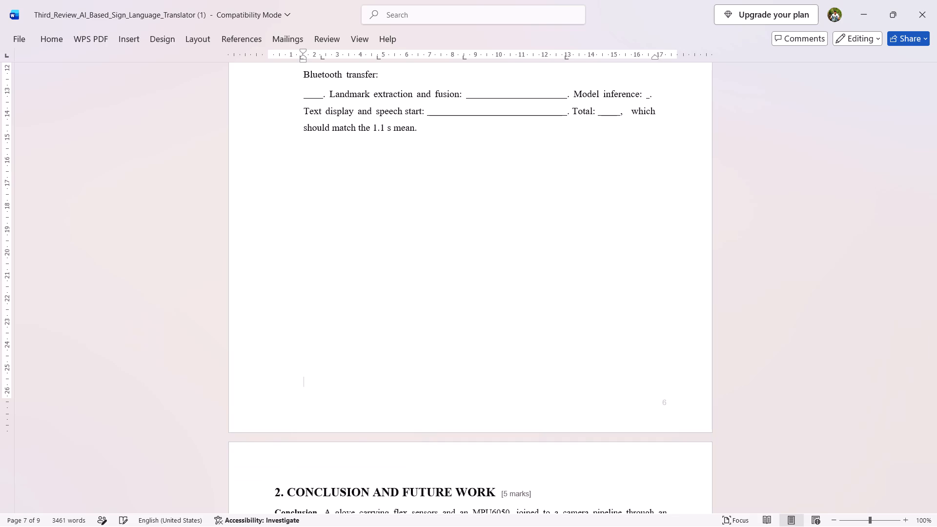
Set the font size of the Conclusion paragraph and the whole Future work list to 12.
scroll(444, 232, down, 3)
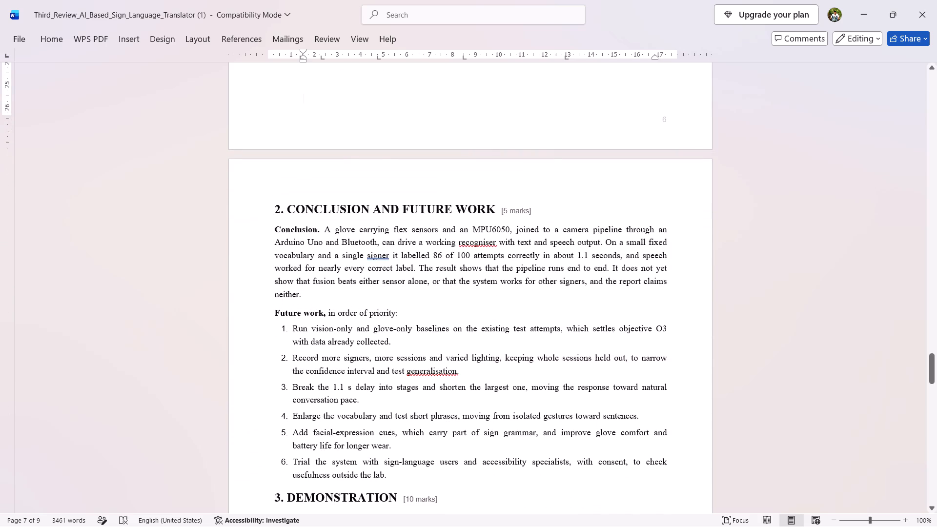
drag(275, 229, 301, 238)
drag(301, 238, 375, 482)
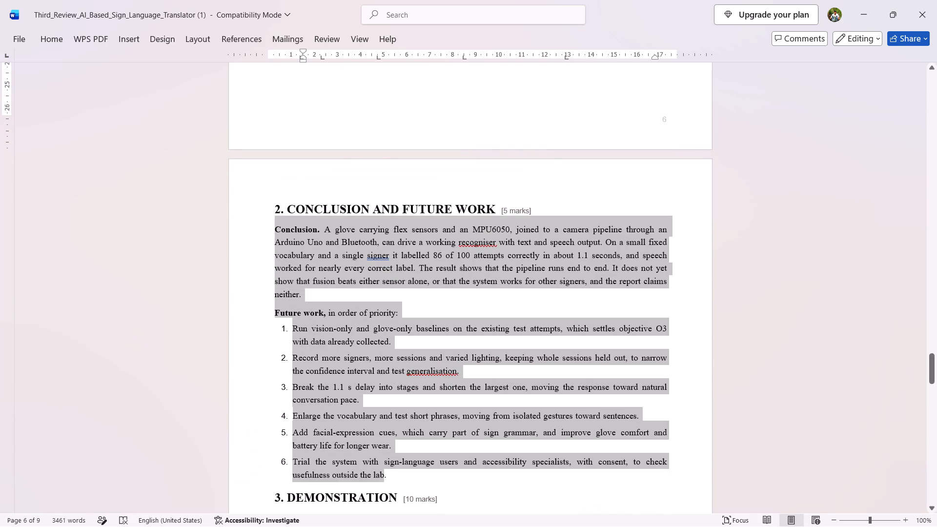
drag(375, 482, 387, 398)
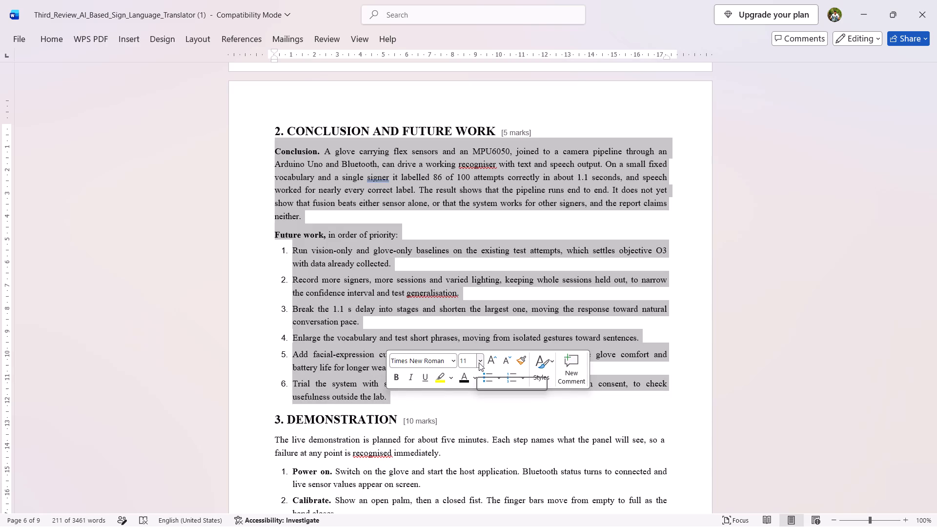
click(479, 363)
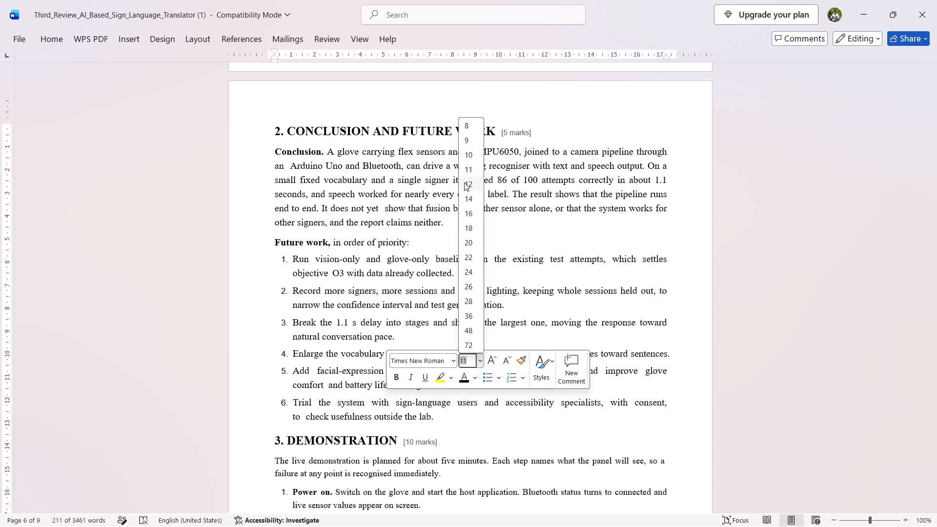
click(464, 182)
Set the line spacing of the Conclusion paragraph and the whole Future work list to 1.5.
click(42, 41)
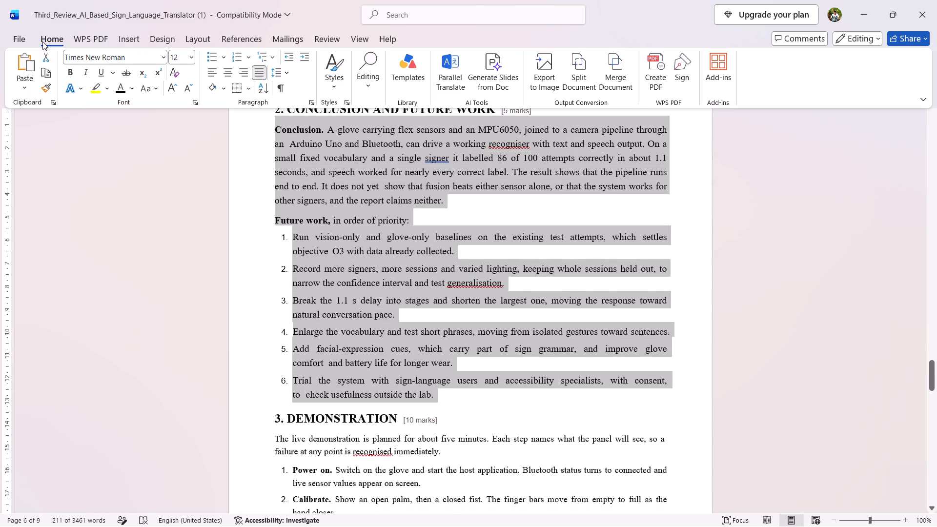
click(282, 72)
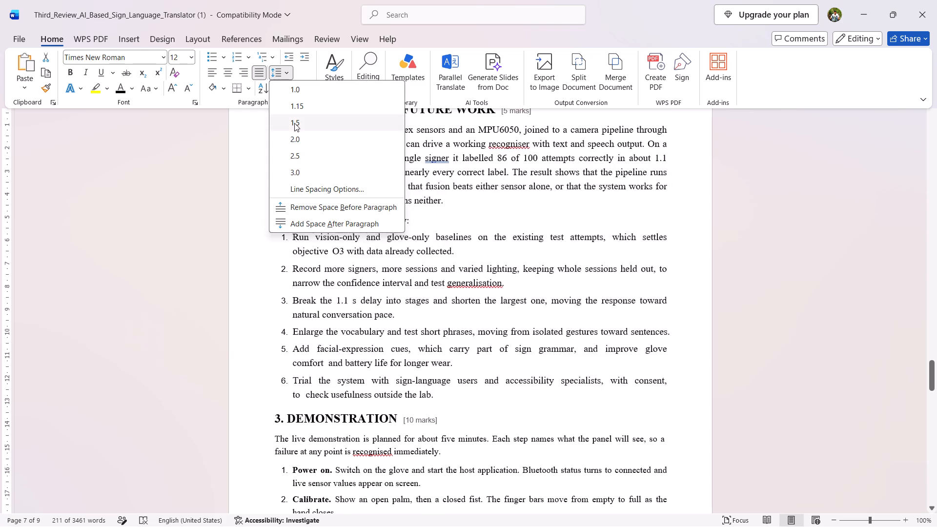
click(294, 123)
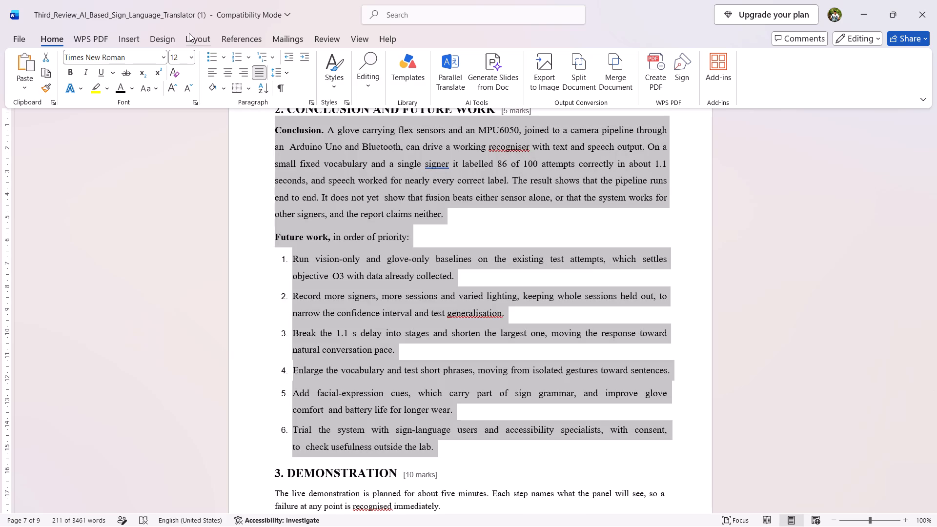
Indent the Conclusion paragraph and the whole Future work list 1.5 cm on the left and 1 cm on the right.
click(189, 34)
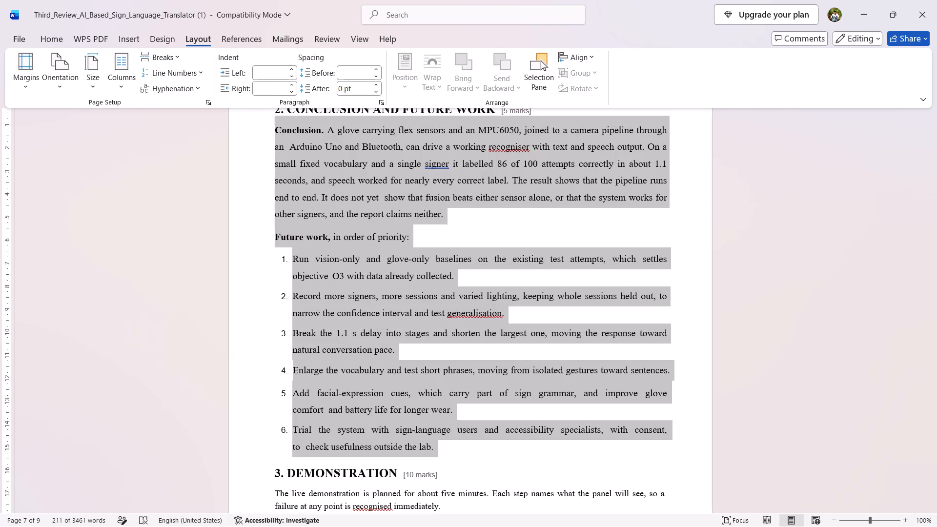
click(284, 69)
text(1.5)
key(Return)
key(Down)
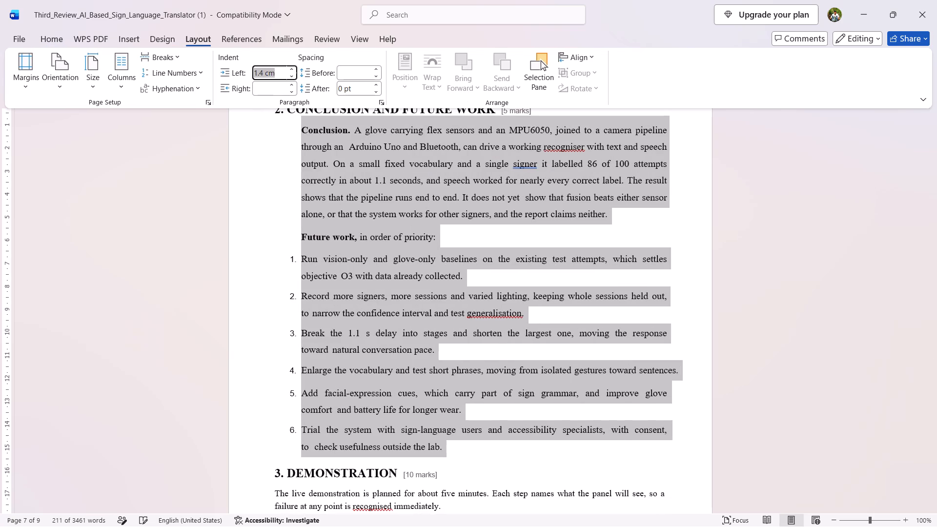
key(Up)
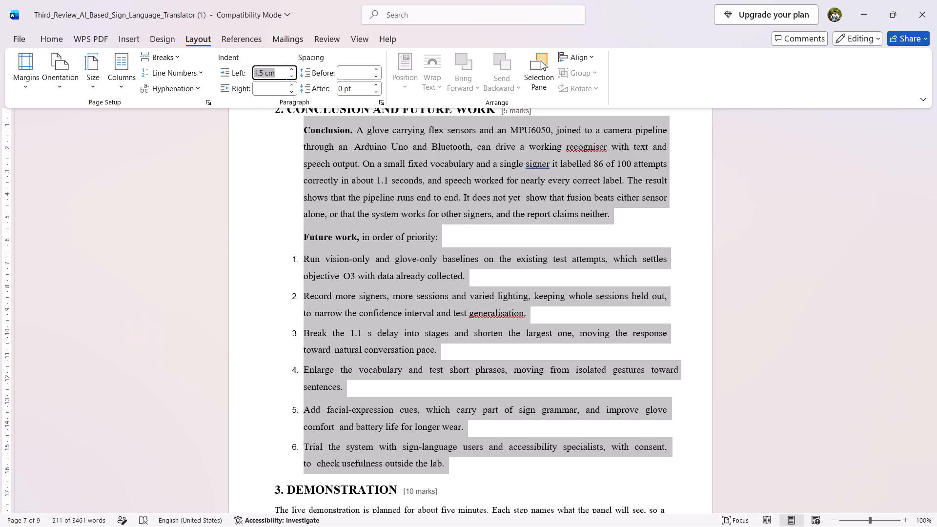
click(265, 89)
key(1)
key(Return)
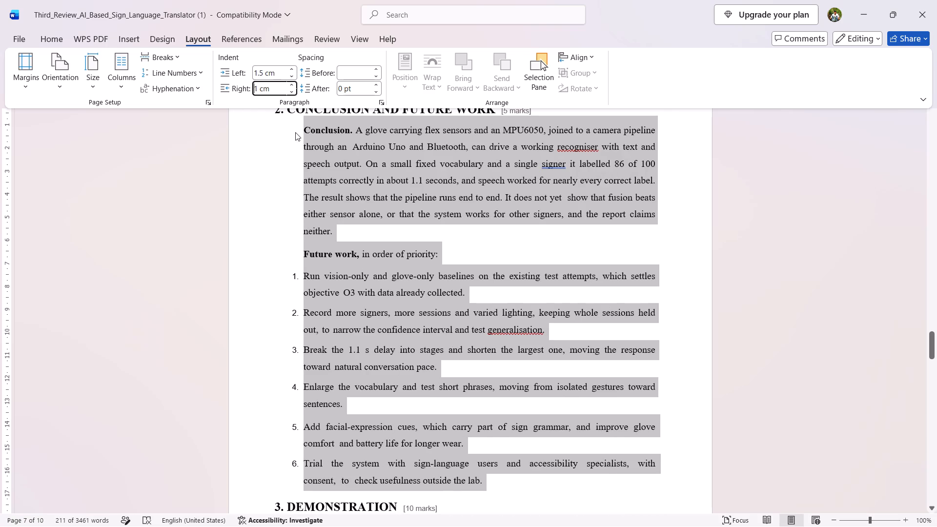
click(298, 192)
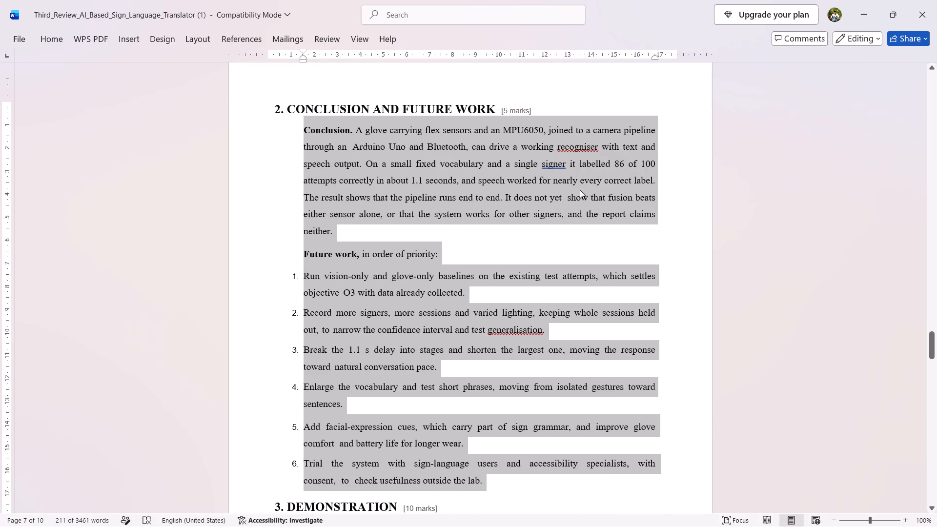
Remove the number from the "CONCLUSION AND FUTURE WORK" heading and shift the heading toward the page centre with three tab indents.
click(288, 106)
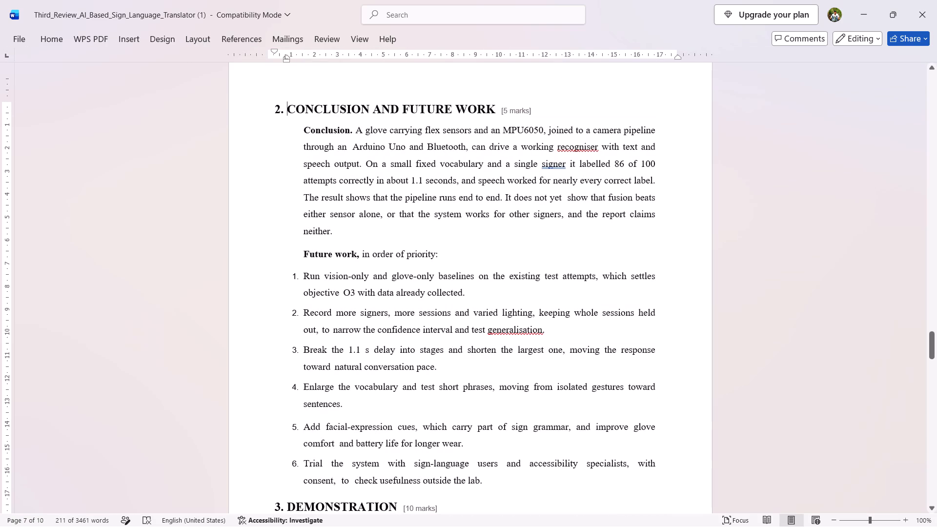
key(BackSpace)
key(Tab)
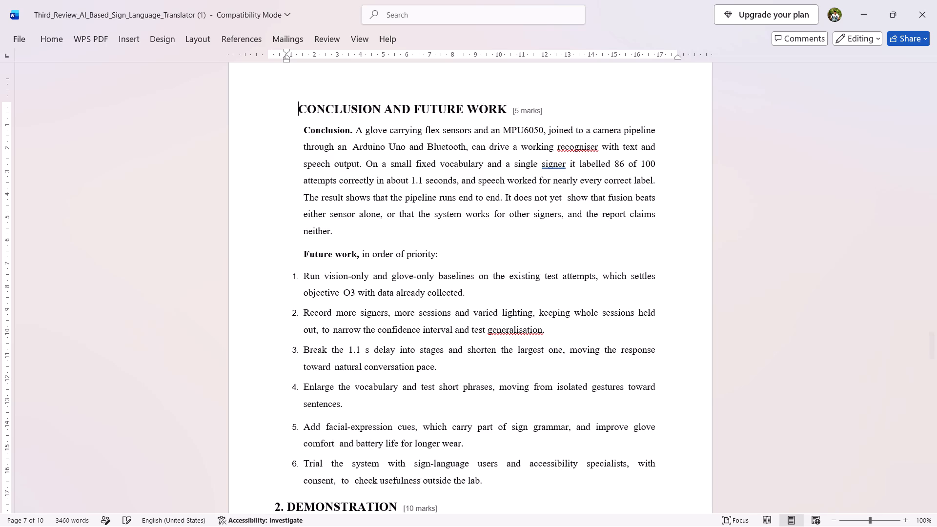
key(Tab)
key(Tab)
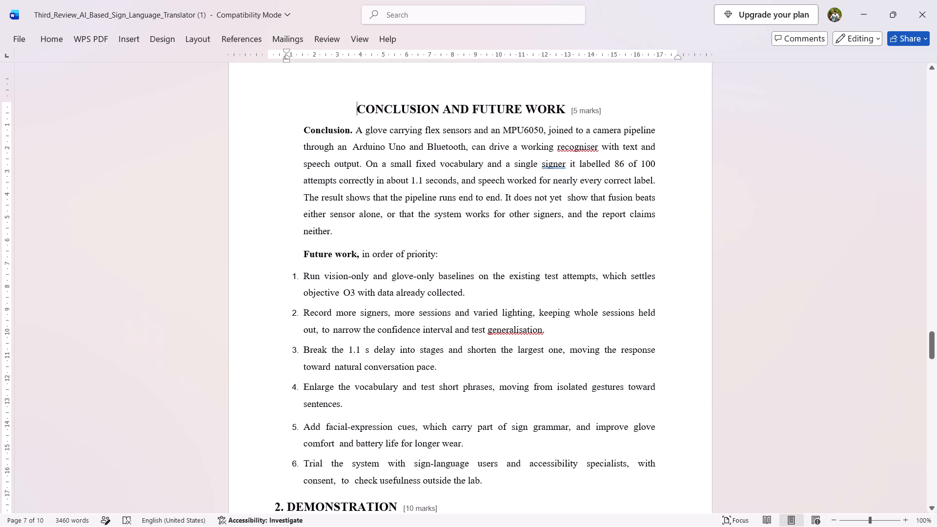
Delete the "[5 marks]" note after the "CONCLUSION AND FUTURE WORK" heading and add a blank line below the heading.
drag(606, 110, 572, 111)
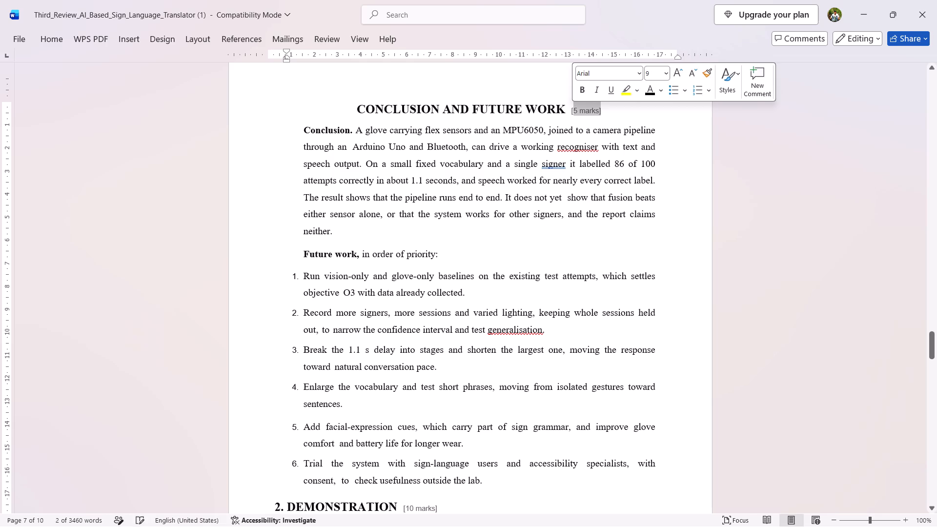
key(BackSpace)
key(BackSpace)
key(Return)
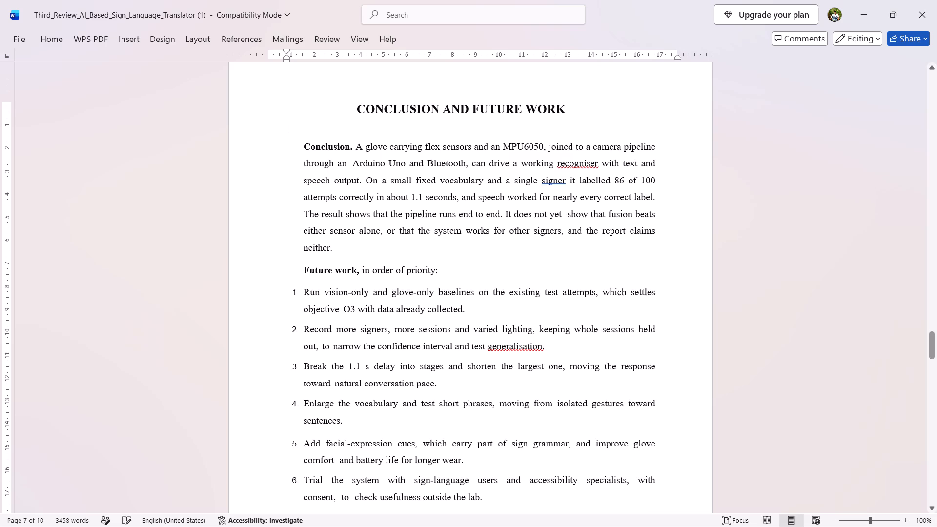
Change the bold "Conclusion." label to all capitals and replace its full stop so it reads "CONCLUSION :" before the paragraph text.
click(349, 150)
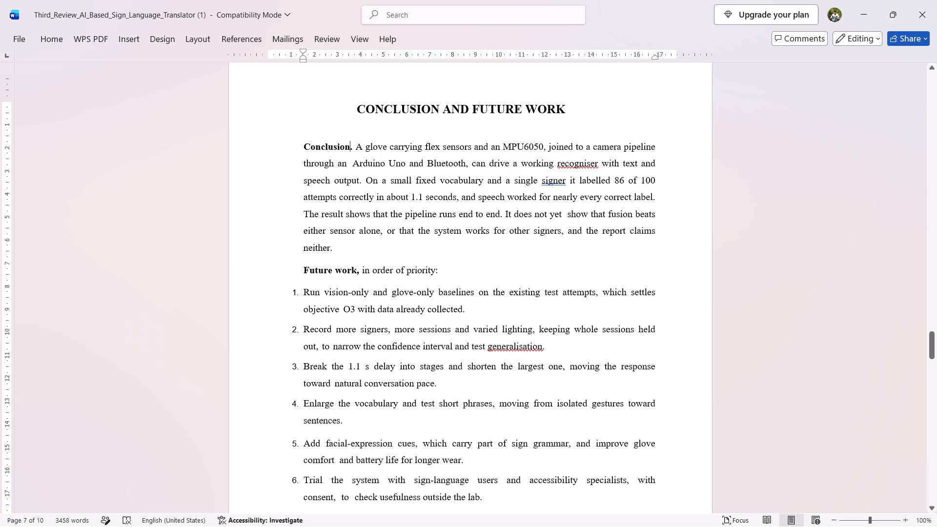
drag(305, 145, 343, 148)
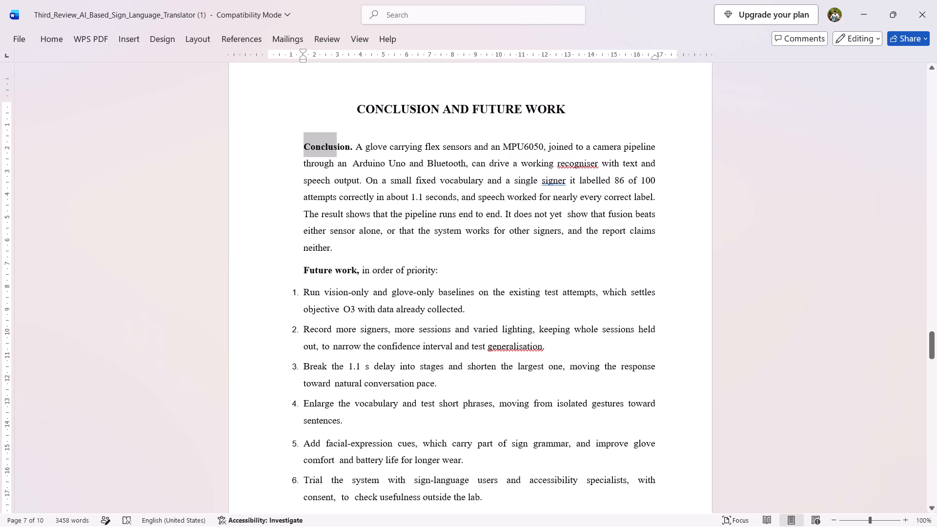
drag(343, 148, 349, 148)
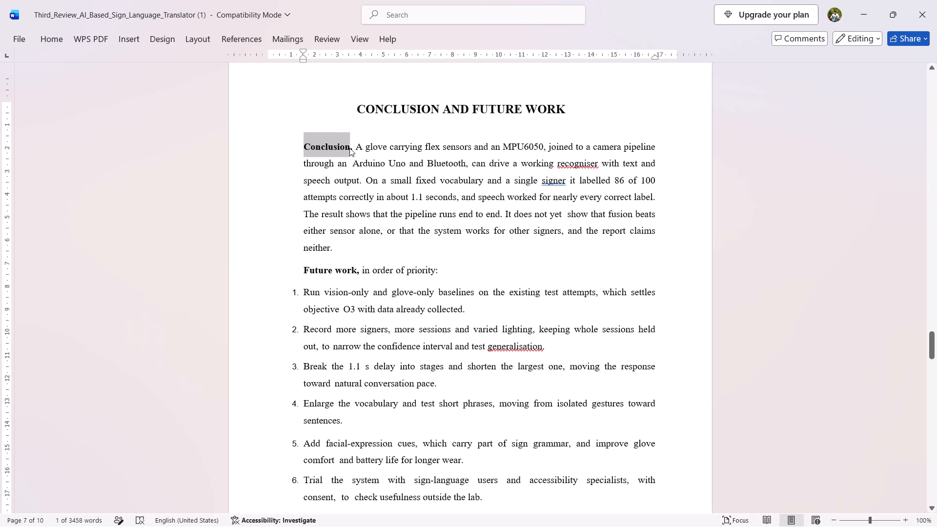
key(ctrl+shift+a)
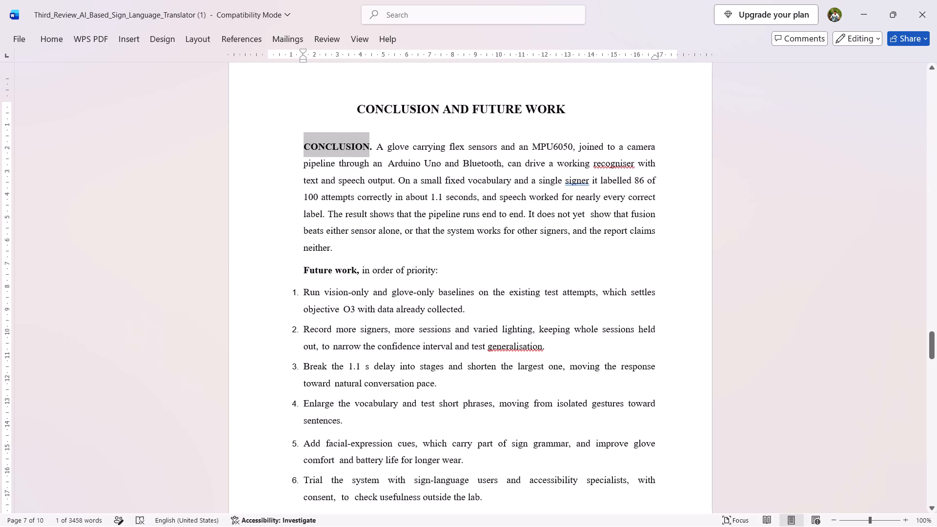
click(377, 145)
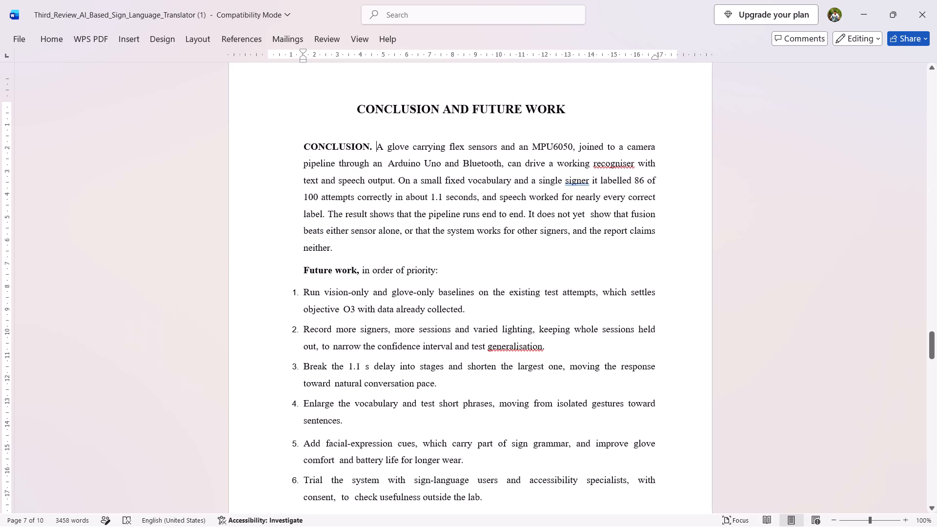
key(BackSpace)
key(BackSpace)
key(m)
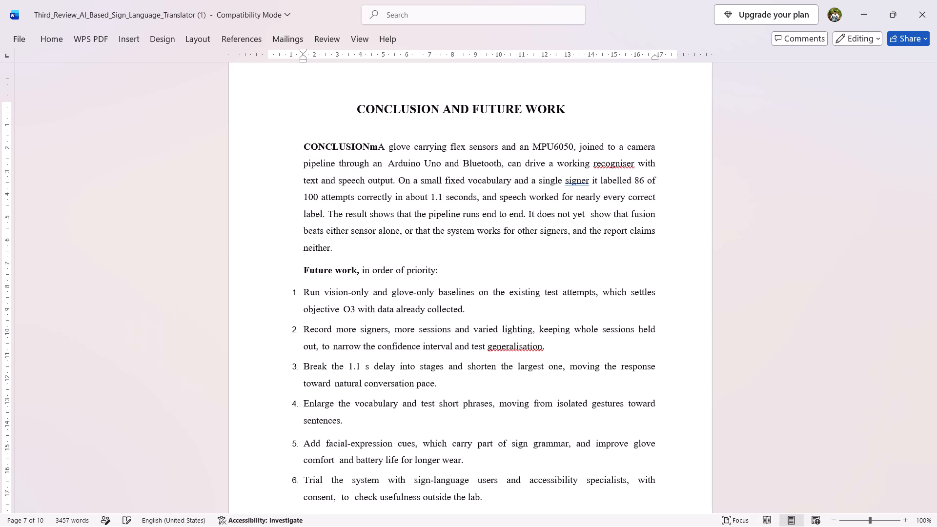
key(BackSpace)
key(space)
key(shift+colon)
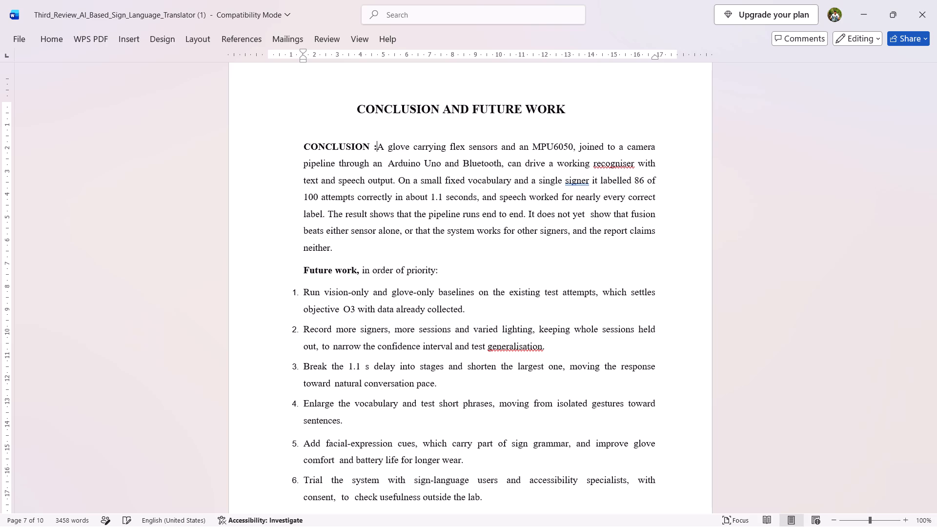
key(space)
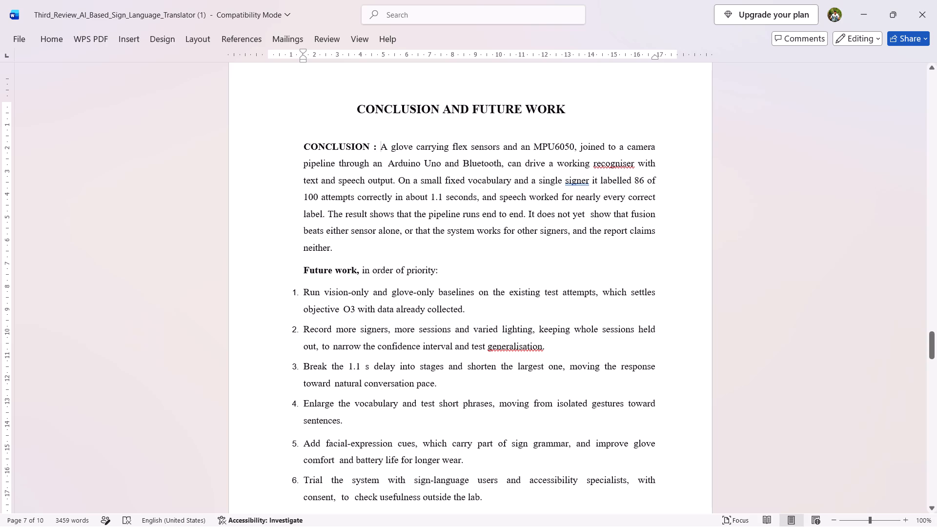
Shorten the "Future work, in order of priority:" line to "Future work:".
click(430, 269)
key(Right)
key(BackSpace)
key(BackSpace)
key(BackSpace)
key(BackSpace)
key(BackSpace)
key(BackSpace)
key(BackSpace)
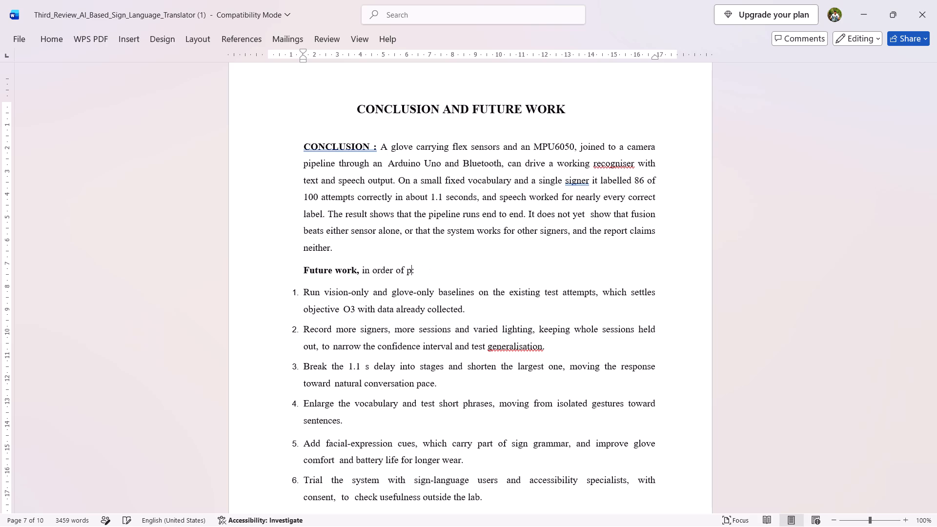
key(BackSpace)
key(BackSpace)
key(BackSpace)
key(BackSpace)
key(BackSpace)
key(BackSpace)
key(BackSpace)
key(BackSpace)
key(BackSpace)
key(BackSpace)
key(BackSpace)
key(BackSpace)
key(BackSpace)
key(BackSpace)
key(BackSpace)
Change the "Future work" label to all capitals.
key(shift+Left)
key(shift+Left)
key(shift+Left)
key(shift+Left)
key(shift+Left)
key(shift+Left)
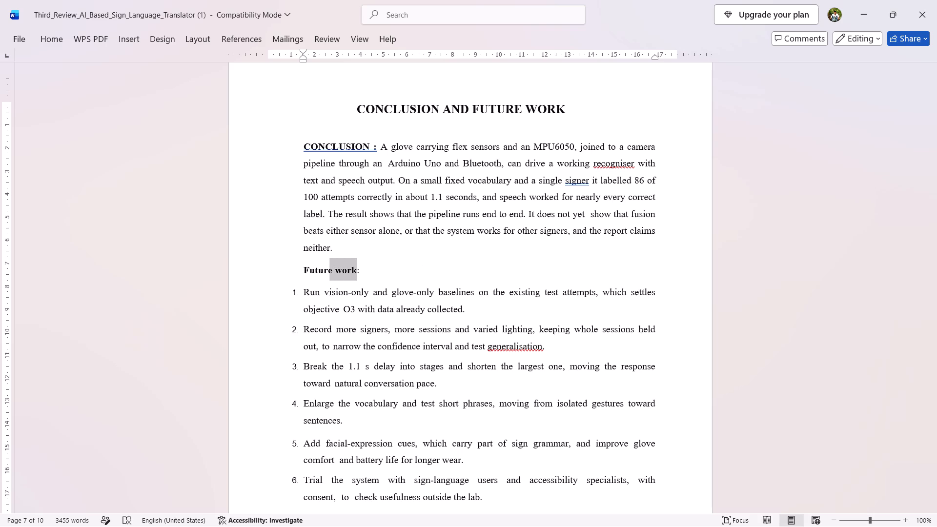
key(shift+Left)
key(shift+Left)
key(shift+Left)
key(shift+Left)
key(shift+Left)
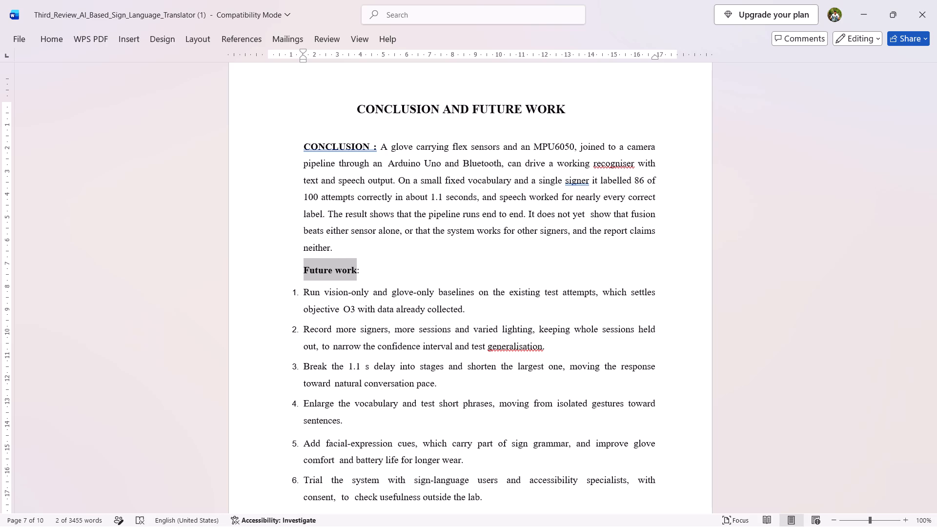
key(ctrl+shift+a)
click(425, 267)
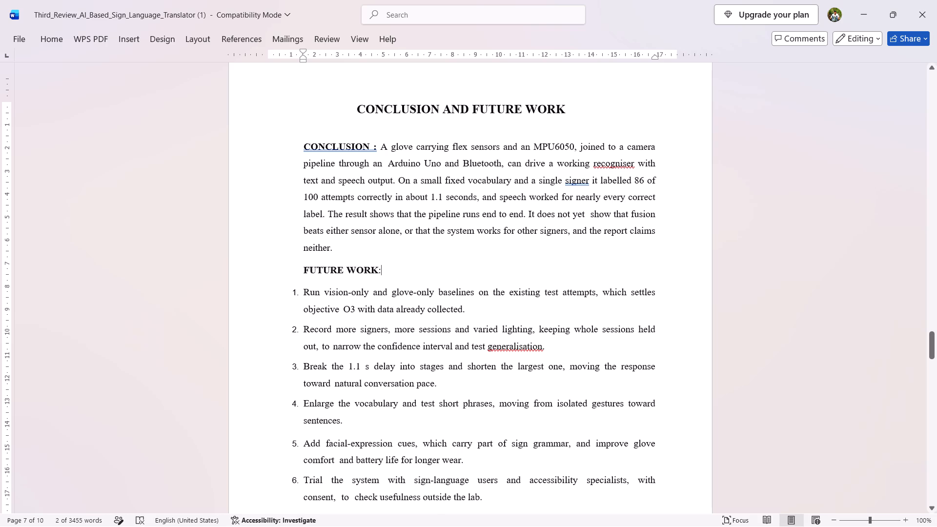
Insert blank lines after "check usefulness outside the lab." so the "DEMONSTRATION" heading starts on a new page.
scroll(425, 267, down, 3)
click(484, 251)
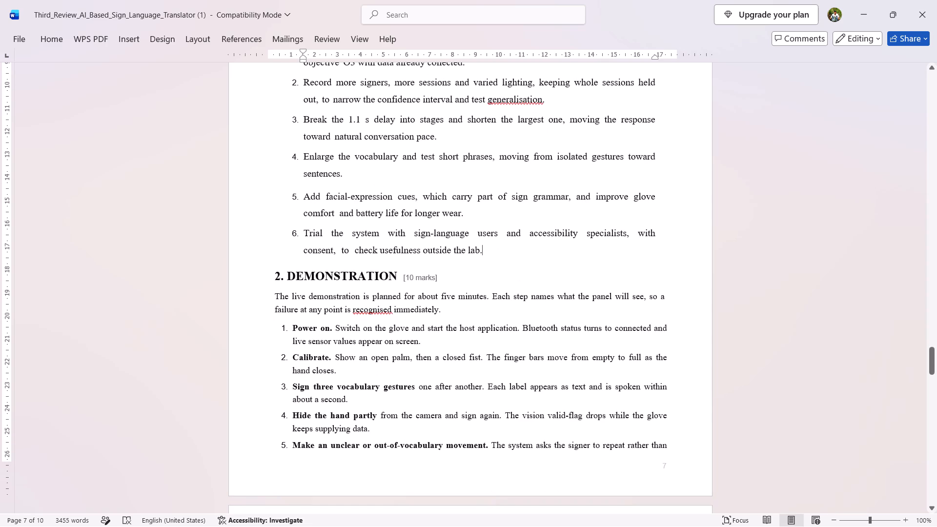
key(Return)
key(Return)
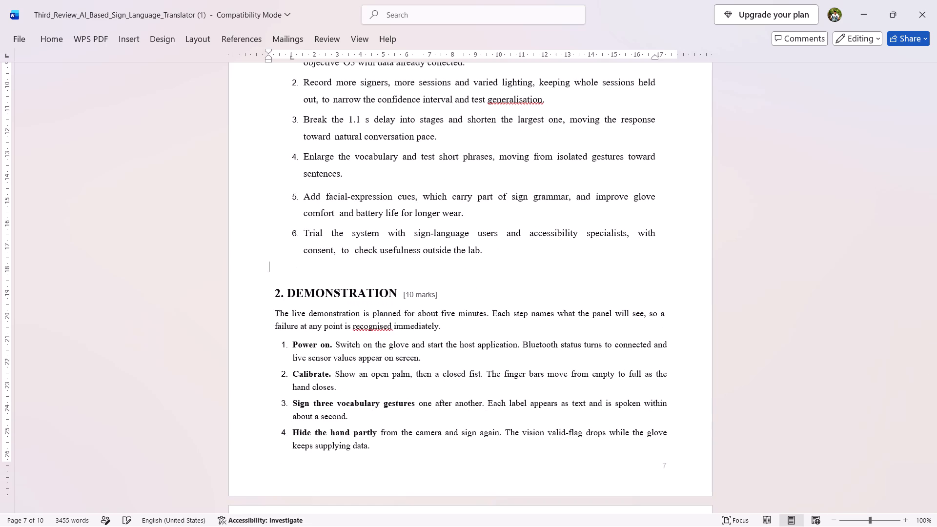
key(Return)
key(Return)
key(Return)
key(Return)
key(Return)
key(Return)
key(Return)
key(Return)
key(Return)
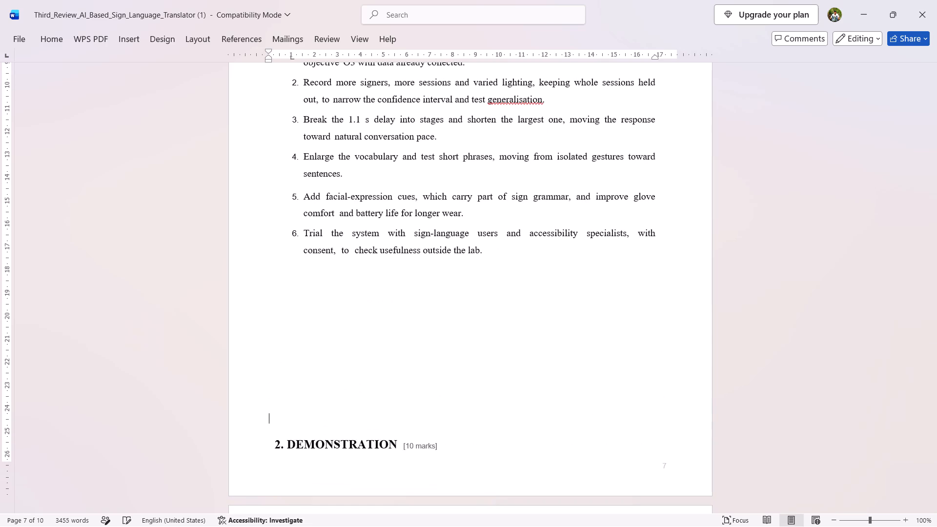
key(Return)
Delete the blank lines between demonstration step 6, "Open the test log.", and the "Before the review" paragraph.
scroll(484, 251, down, 2)
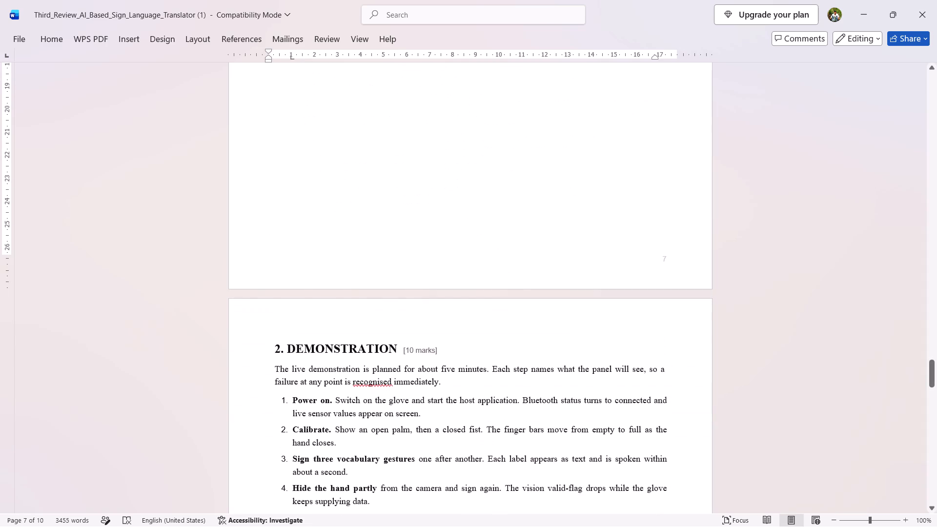
scroll(532, 314, down, 2)
scroll(426, 370, down, 4)
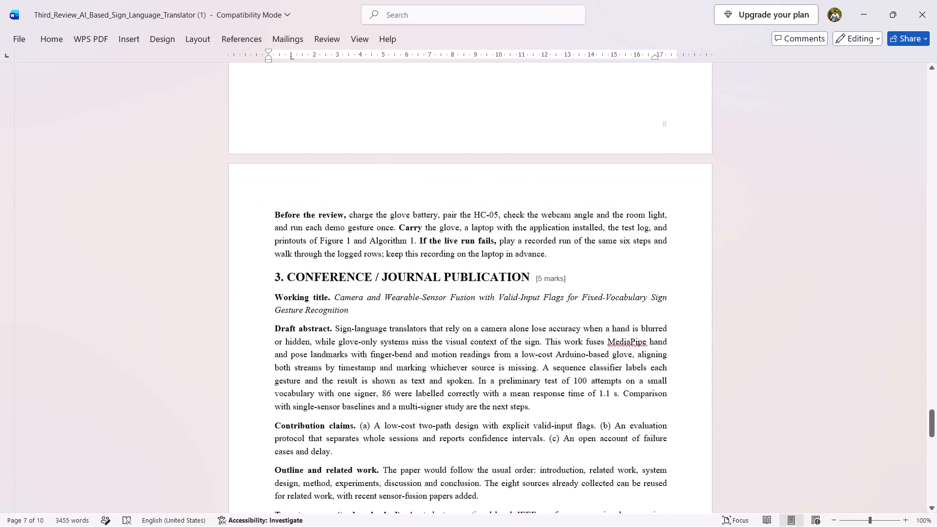
double_click(303, 236)
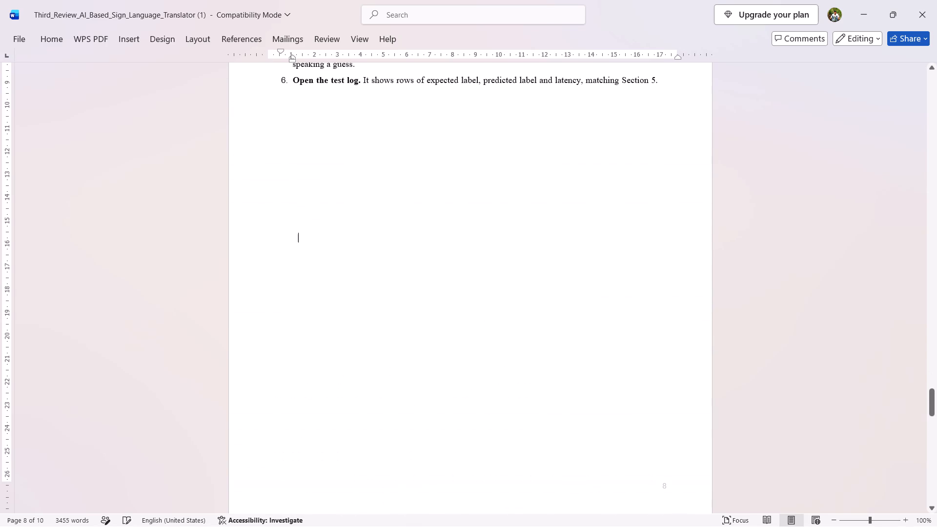
key(Delete)
key(Delete)
key(Delete)
key(Delete)
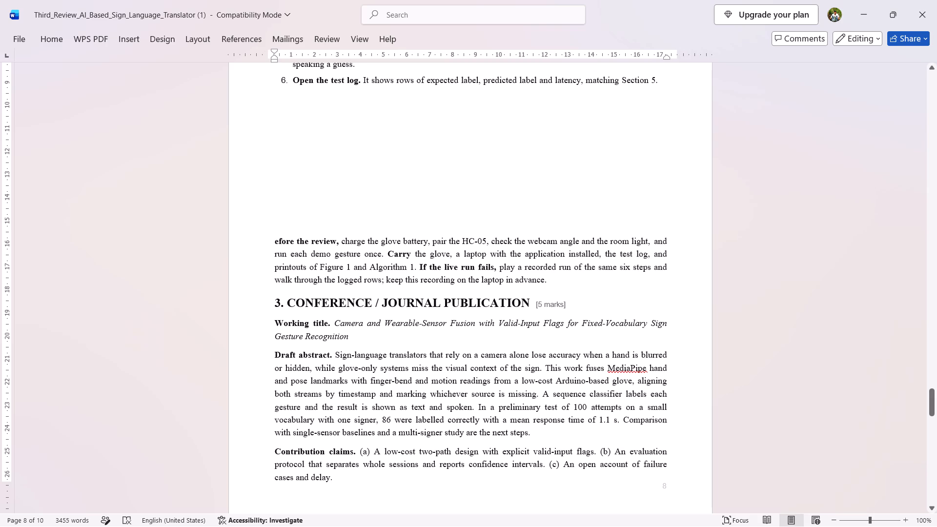
key(ctrl+z)
key(Up)
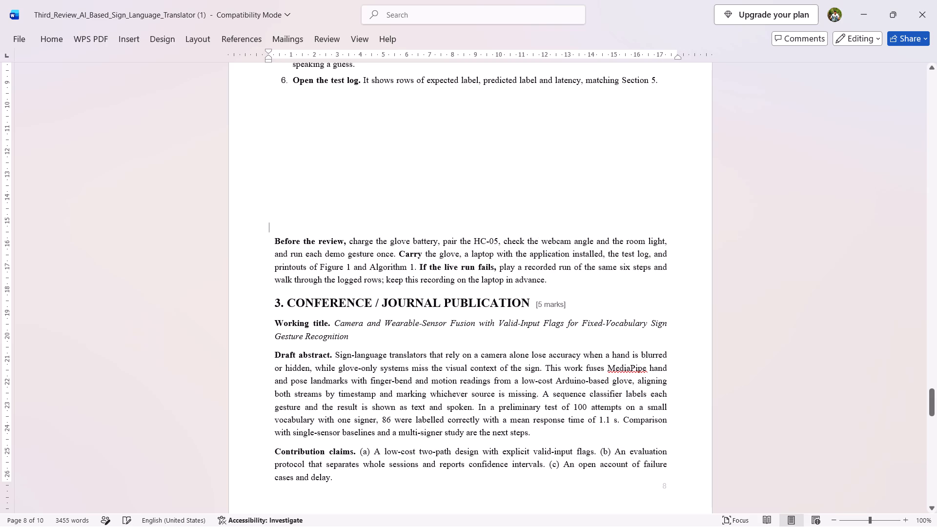
key(Up)
key(Up)
key(Up)
key(Up)
key(Up)
key(Up)
key(Up)
key(Up)
key(Up)
key(Up)
key(Up)
key(Up)
key(Up)
key(Delete)
key(Delete)
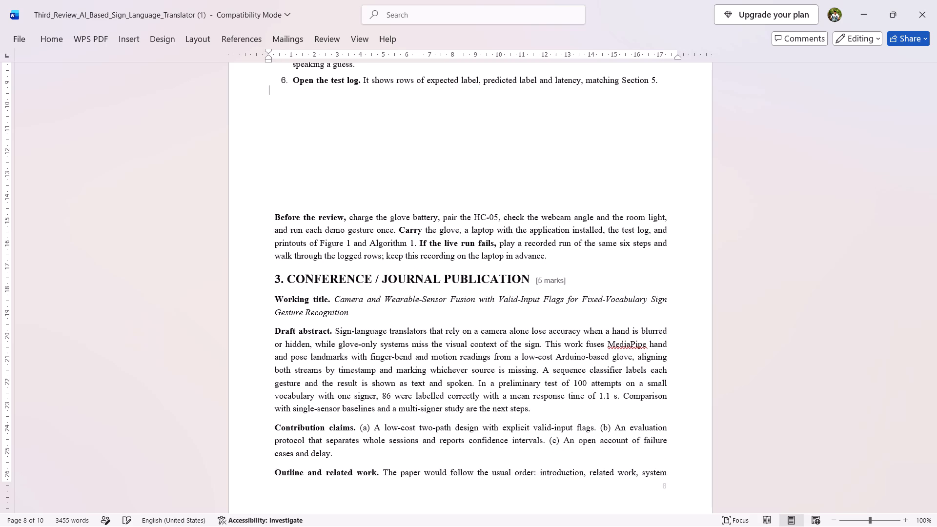
key(Delete)
key(Delete)
key(Delete)
key(Delete)
key(Delete)
key(Delete)
key(Delete)
key(Delete)
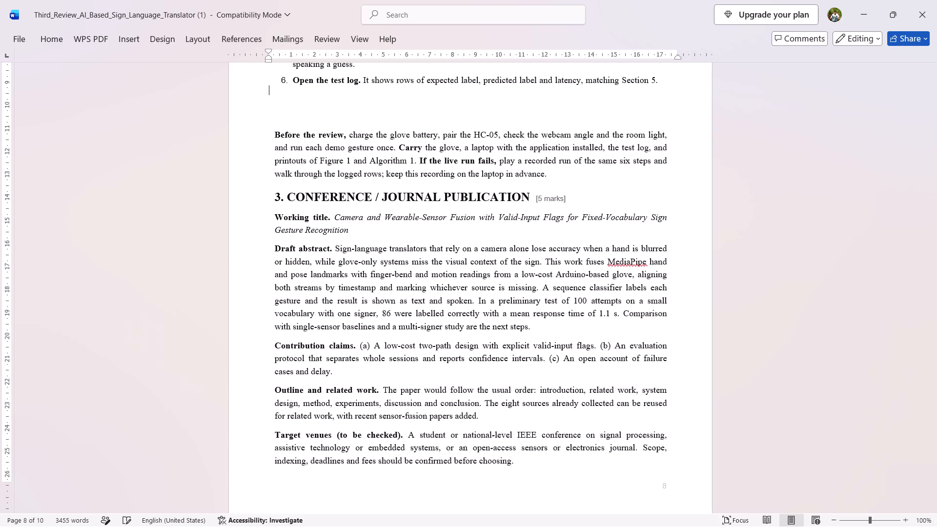
key(Delete)
key(Delete)
key(Delete)
key(Delete)
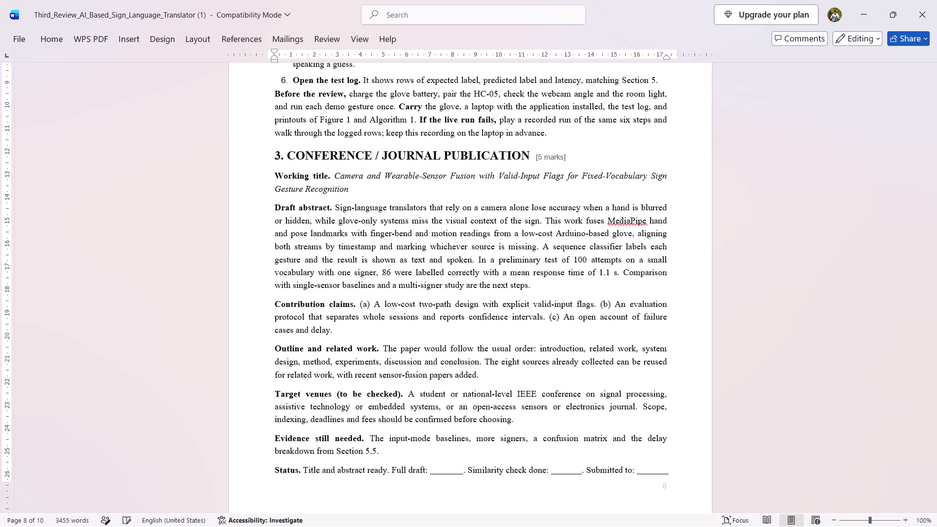
Set the text under the "DEMONSTRATION" heading, from the introduction to the "Before the review" paragraph, to font size 12.
scroll(307, 255, up, 1)
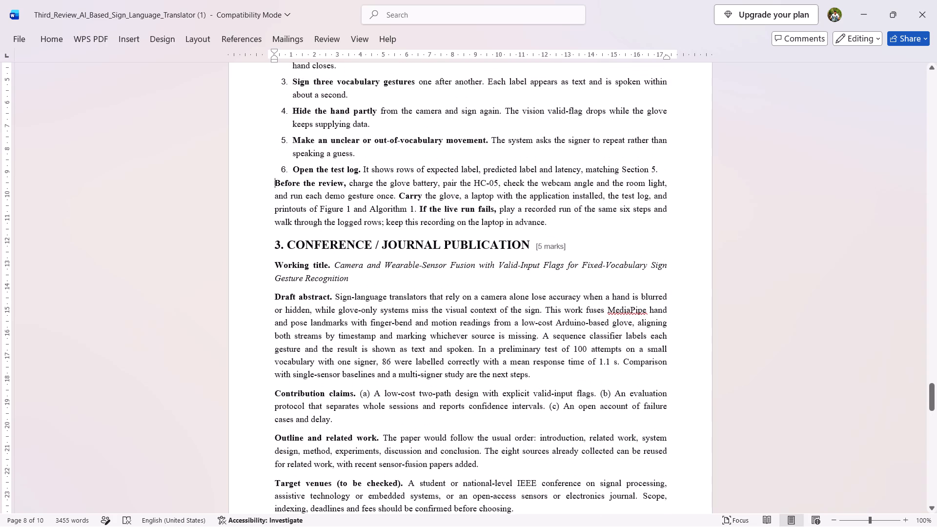
key(alt+Tab)
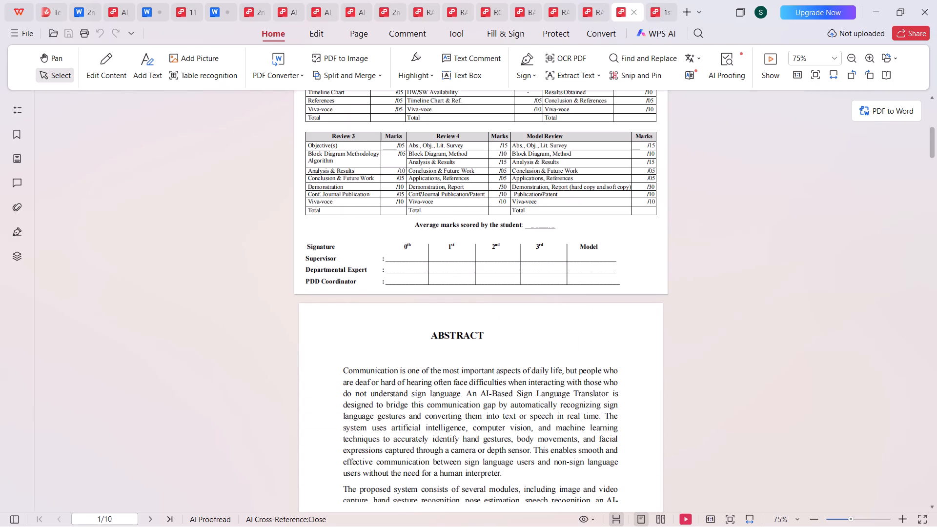
key(alt+Tab)
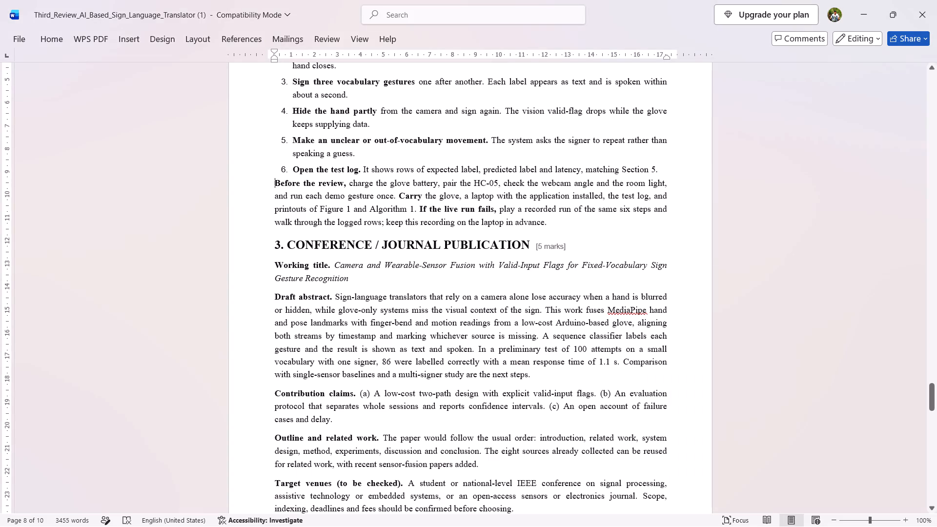
drag(548, 220, 493, 201)
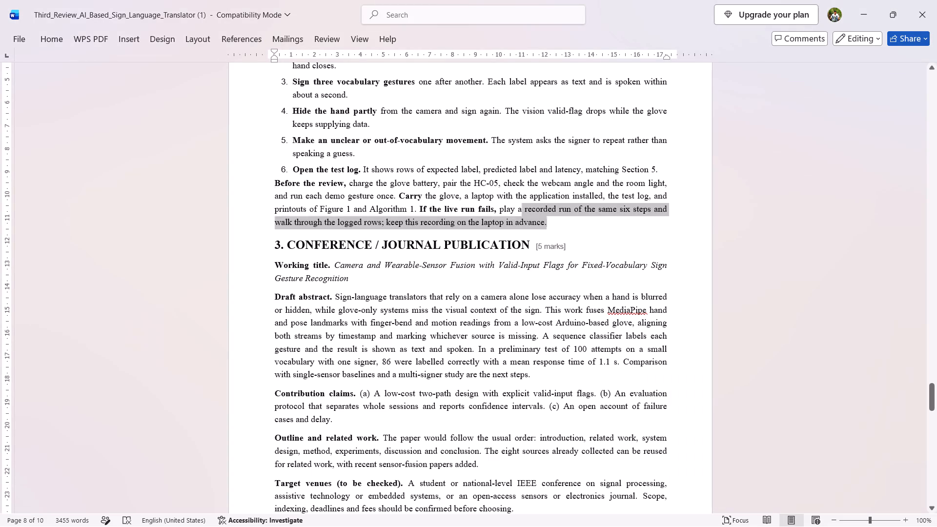
drag(493, 201, 316, 59)
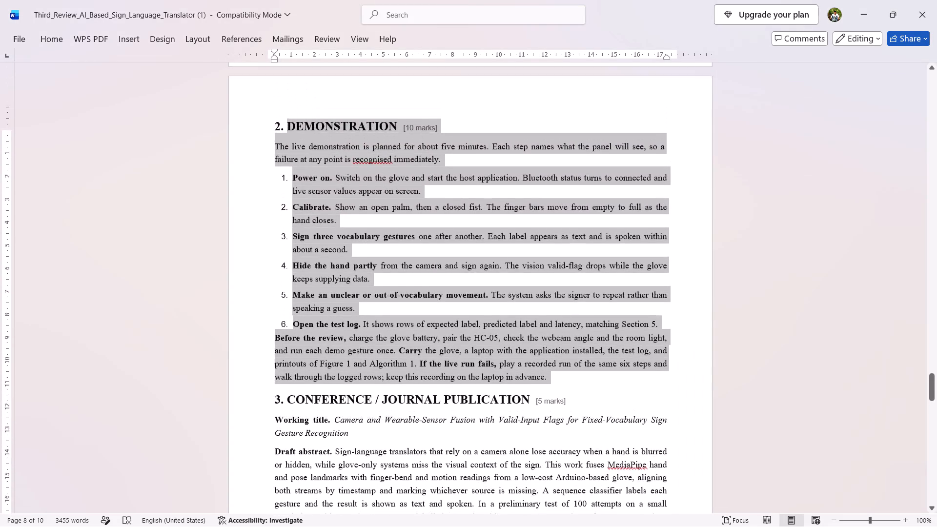
drag(316, 59, 276, 169)
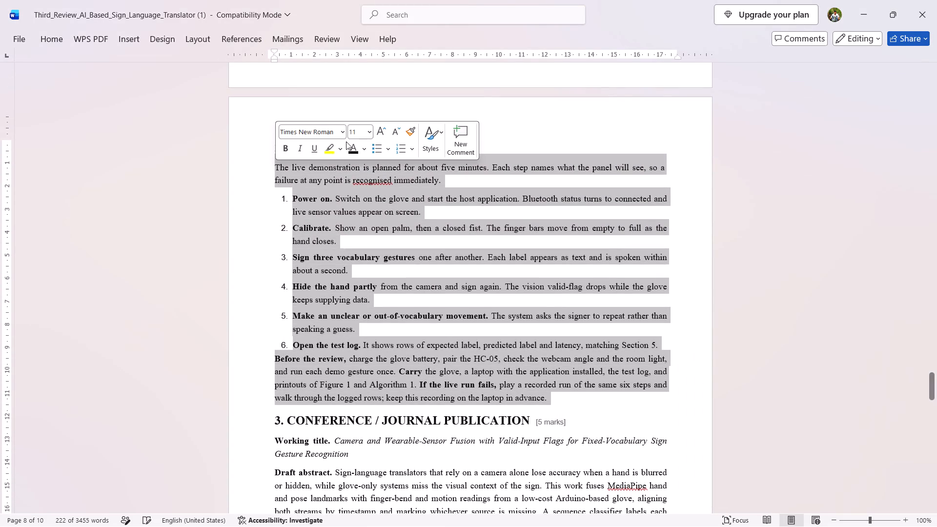
click(367, 135)
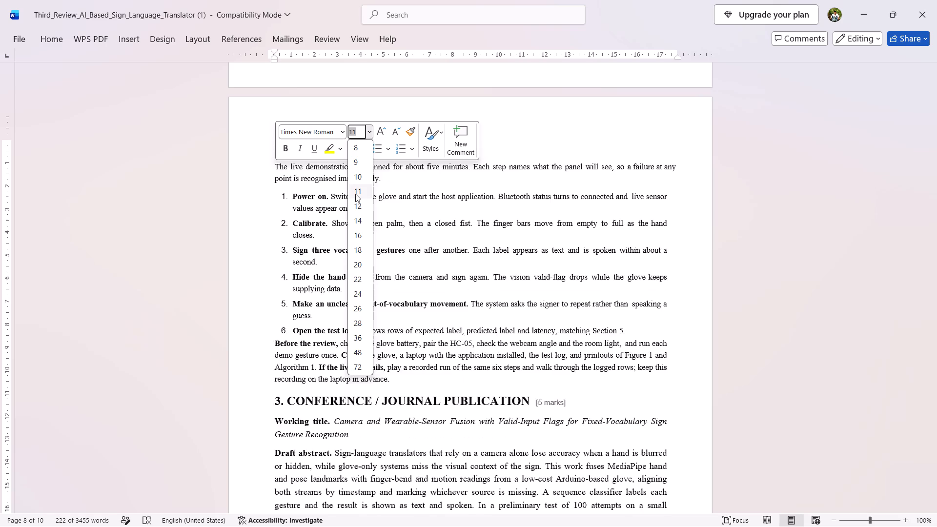
click(354, 203)
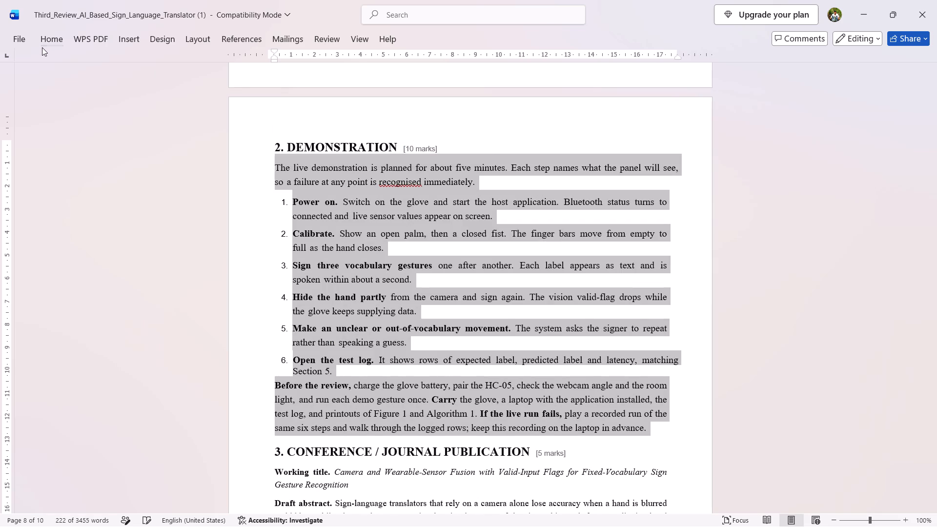
Justify the demonstration text and increase its line spacing.
click(41, 45)
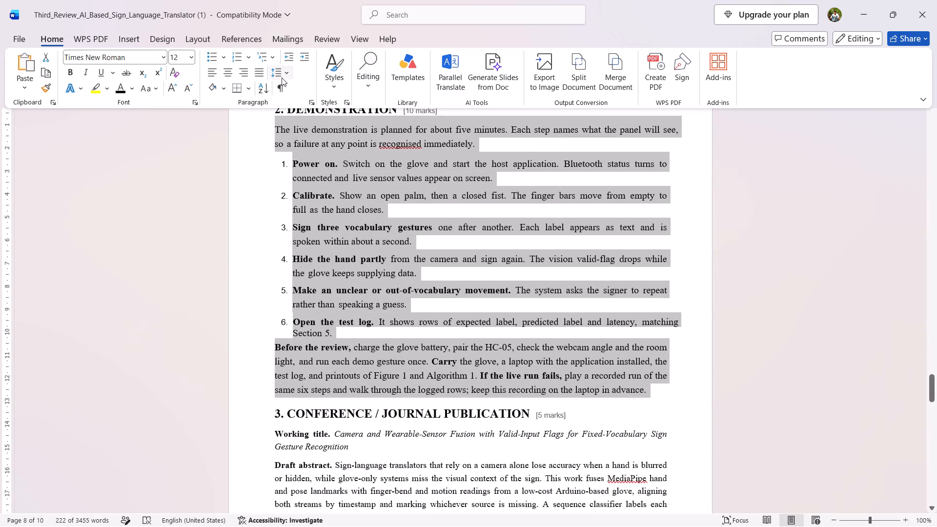
click(260, 76)
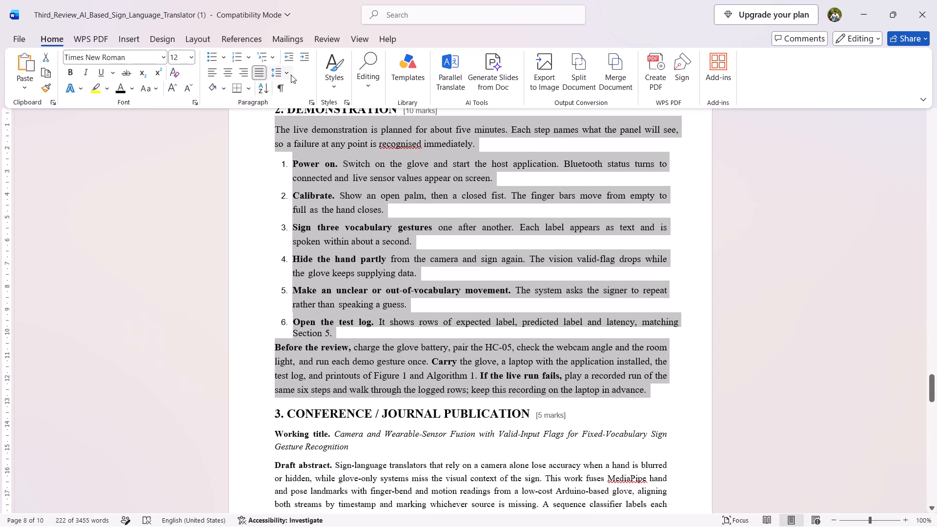
drag(289, 74, 297, 122)
click(297, 122)
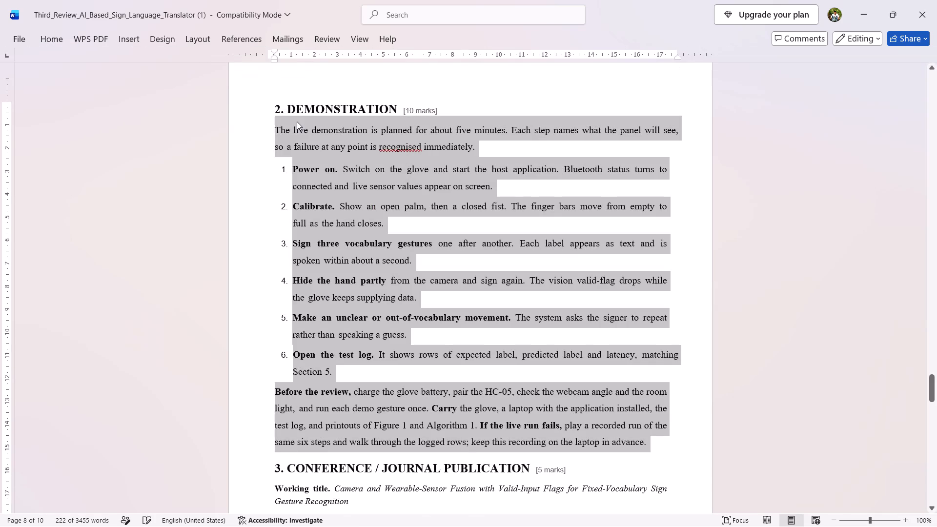
Indent the demonstration text by 1.5 cm on the left and 1 cm on the right.
click(203, 46)
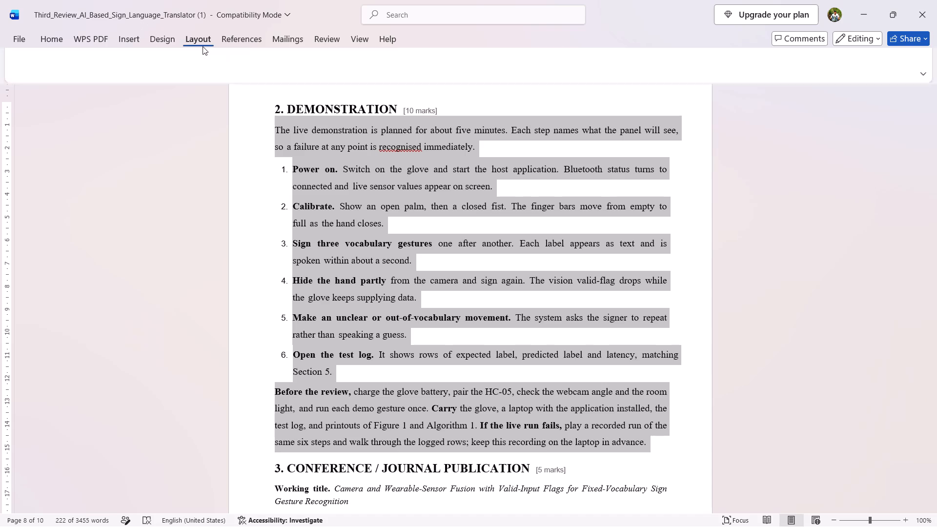
click(284, 71)
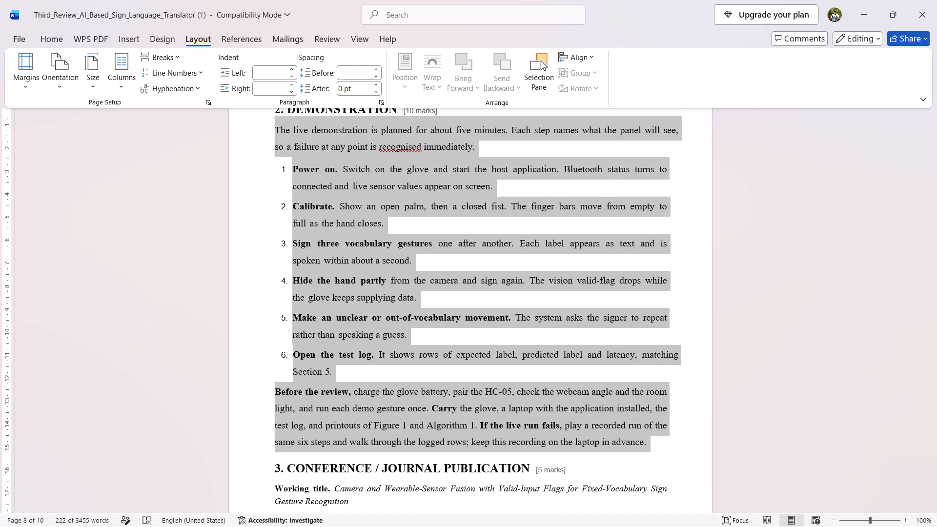
text(1.5)
key(Return)
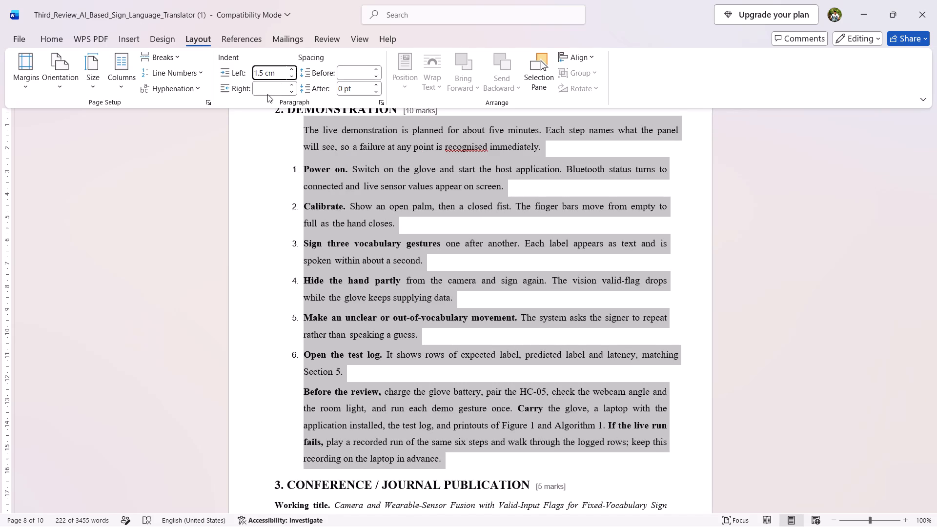
click(266, 91)
key(1)
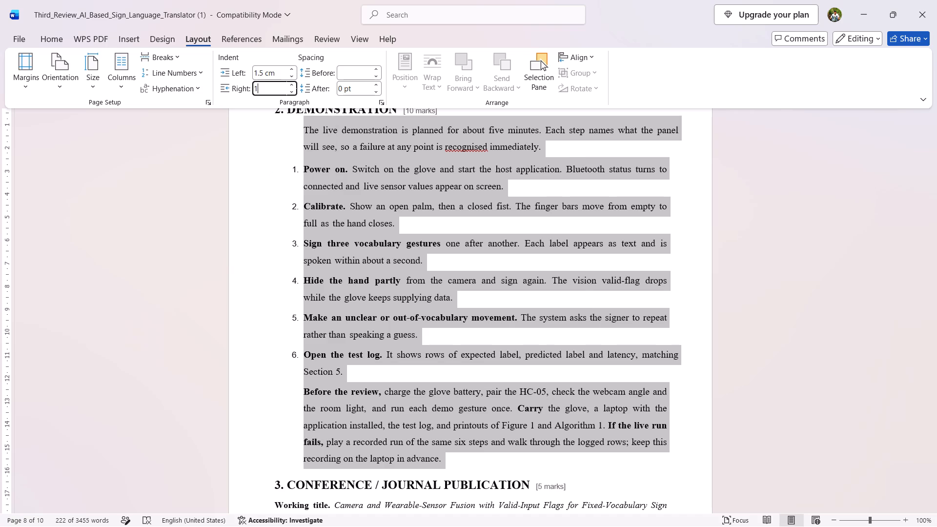
key(Return)
click(309, 191)
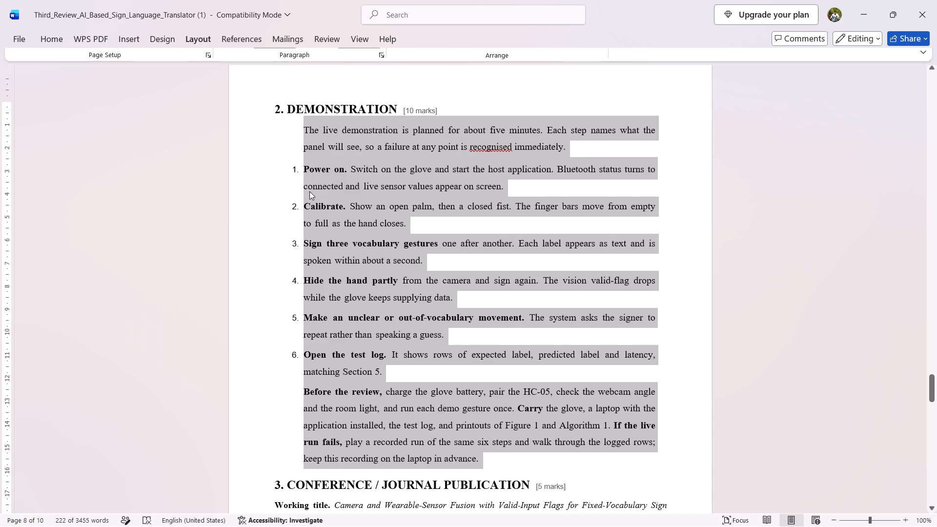
click(252, 164)
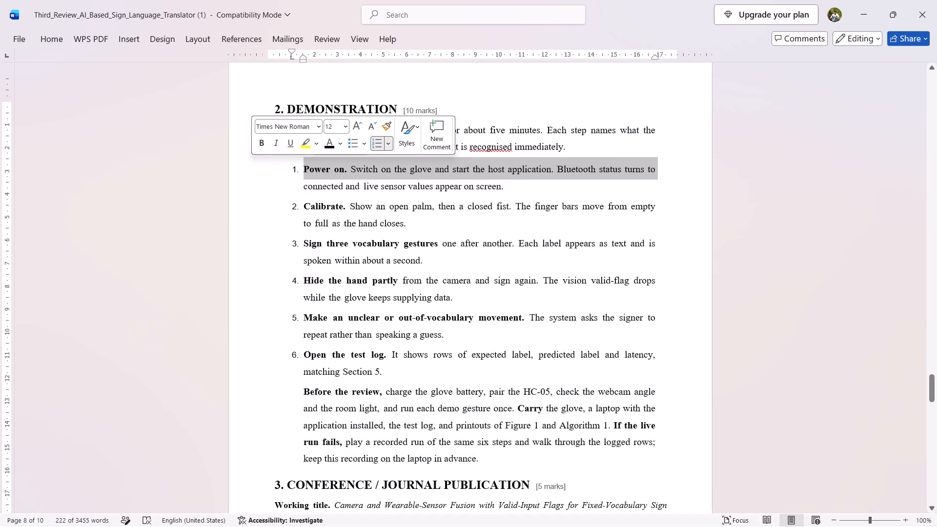
click(762, 152)
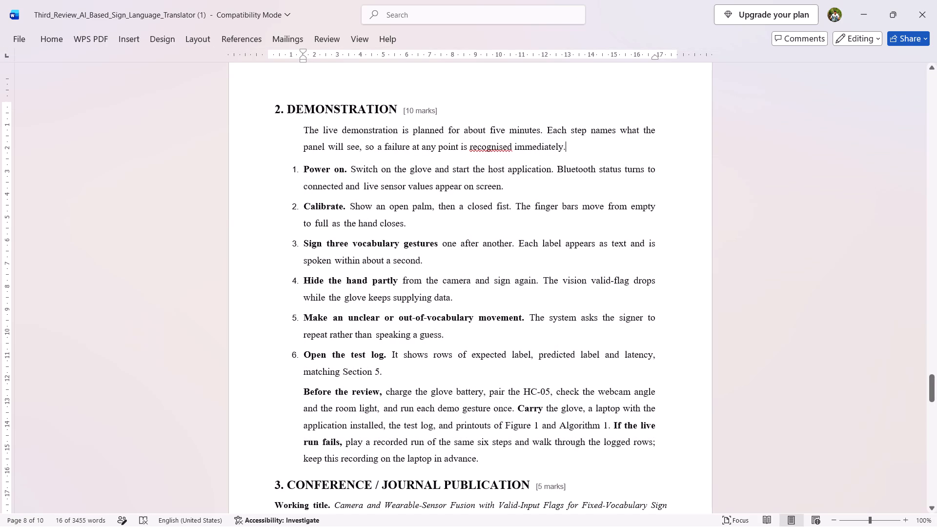
Remove the number from the "DEMONSTRATION" heading and shift the heading toward the centre of the page.
click(288, 107)
key(BackSpace)
key(Tab)
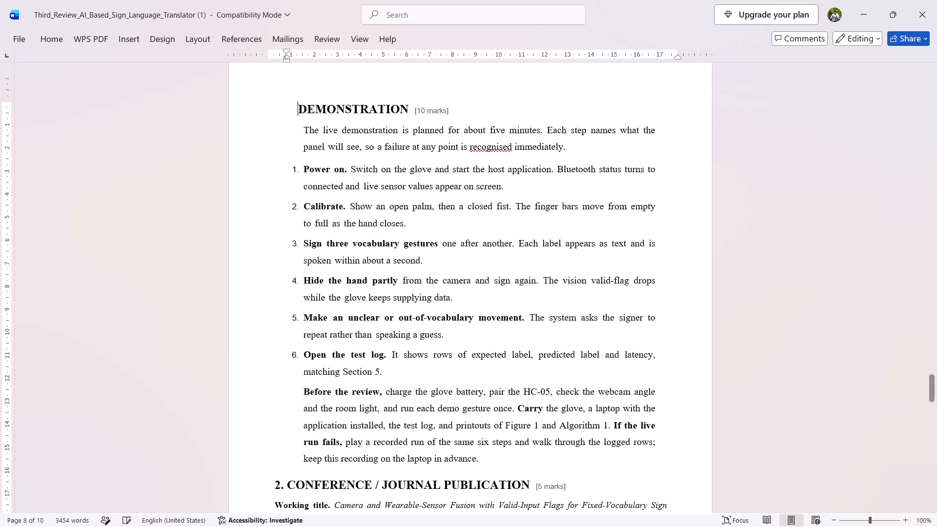
key(Tab)
key(Tab)
key(Tab)
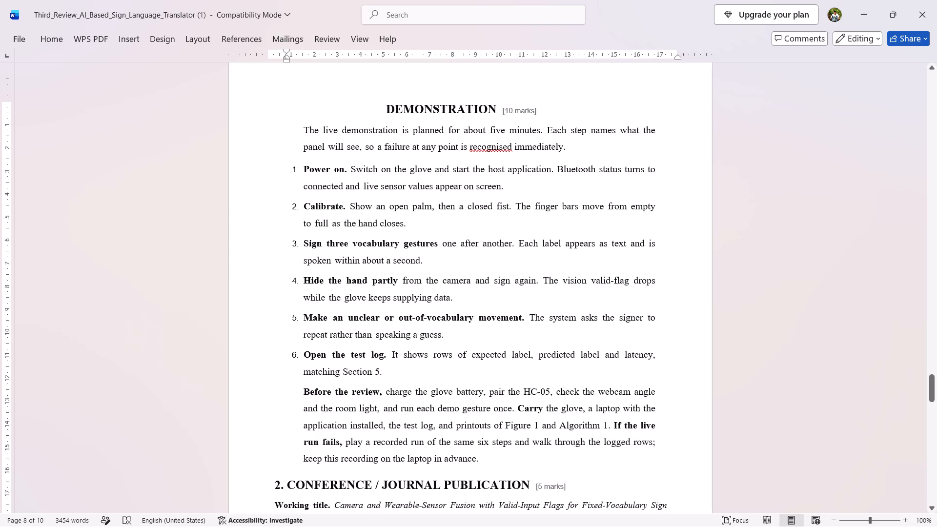
Delete the "[10 marks]" note from the "DEMONSTRATION" heading and add a blank line below the heading.
click(542, 112)
key(BackSpace)
key(BackSpace)
key(BackSpace)
key(BackSpace)
key(BackSpace)
key(BackSpace)
key(BackSpace)
key(BackSpace)
key(BackSpace)
key(BackSpace)
key(BackSpace)
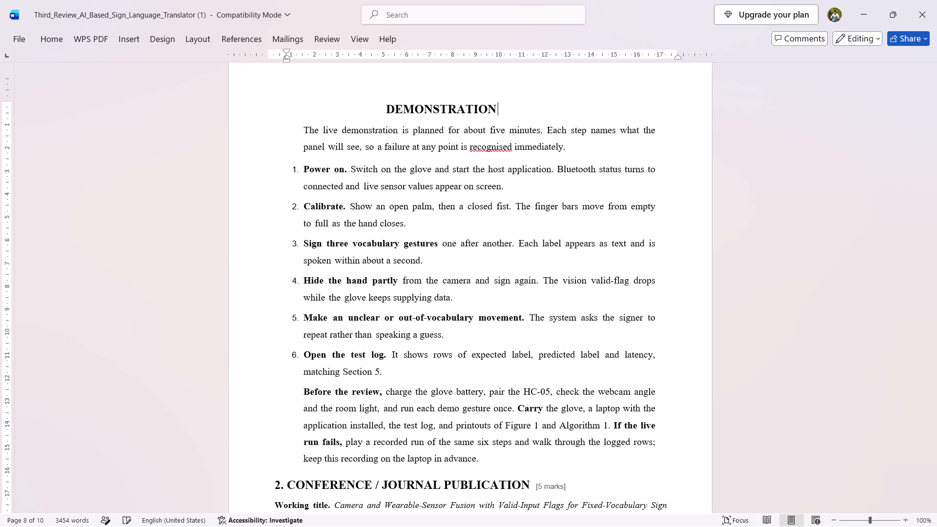
key(Return)
Insert blank lines after the last demonstration paragraph to move the "CONFERENCE / JOURNAL PUBLICATION" heading onto a new page.
scroll(574, 192, down, 3)
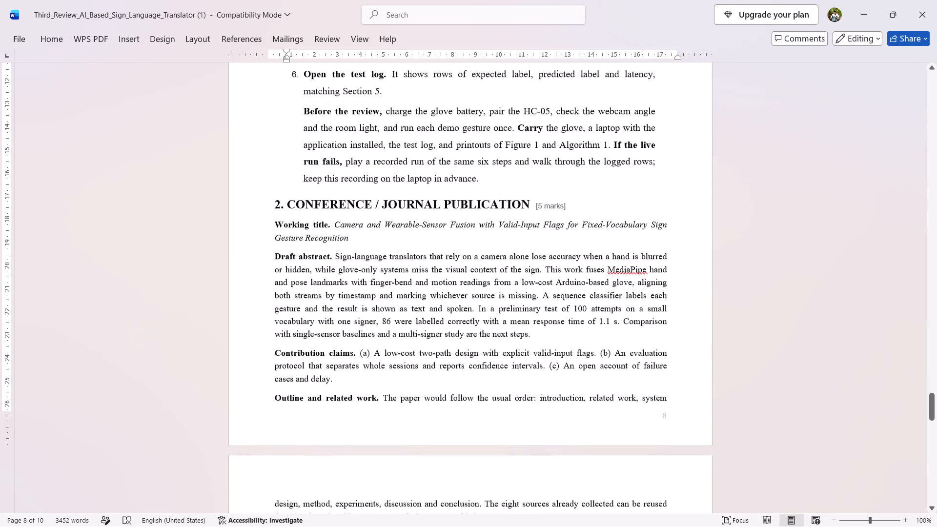
double_click(472, 175)
click(472, 175)
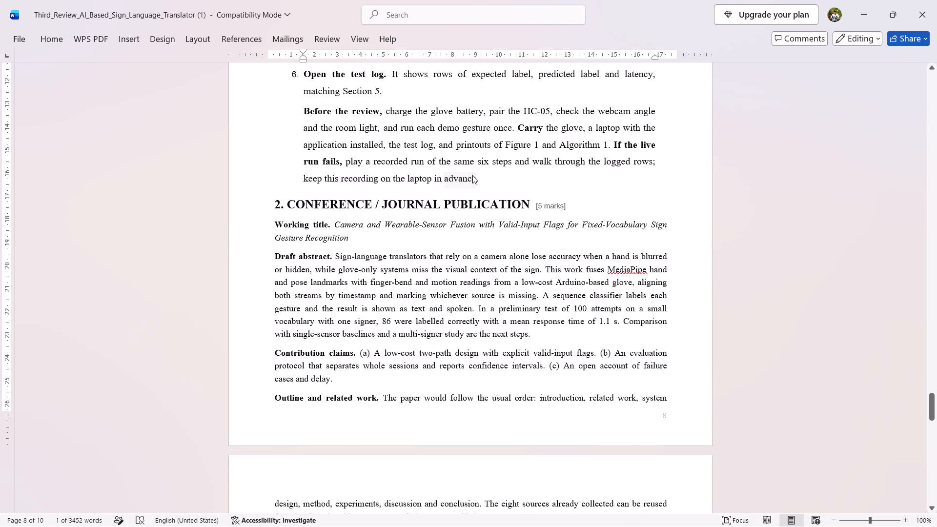
click(497, 171)
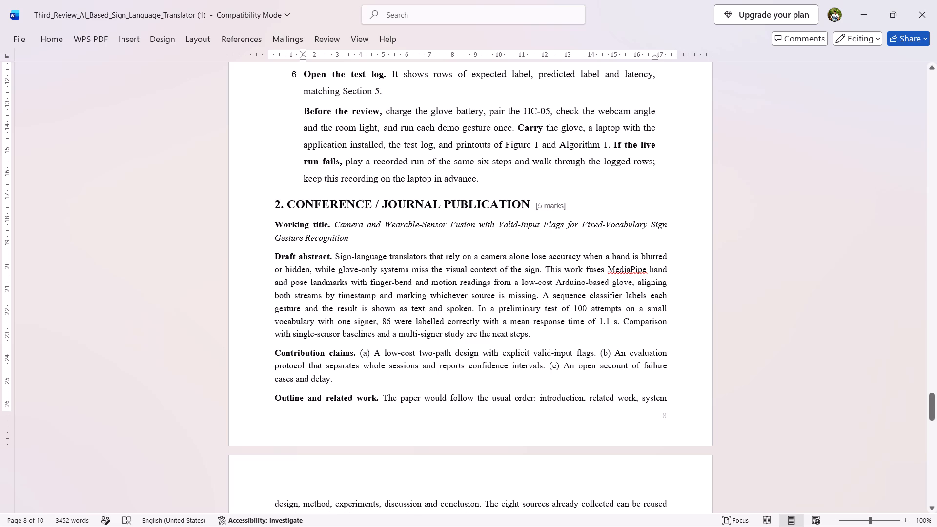
click(484, 178)
key(Return)
key(Return)
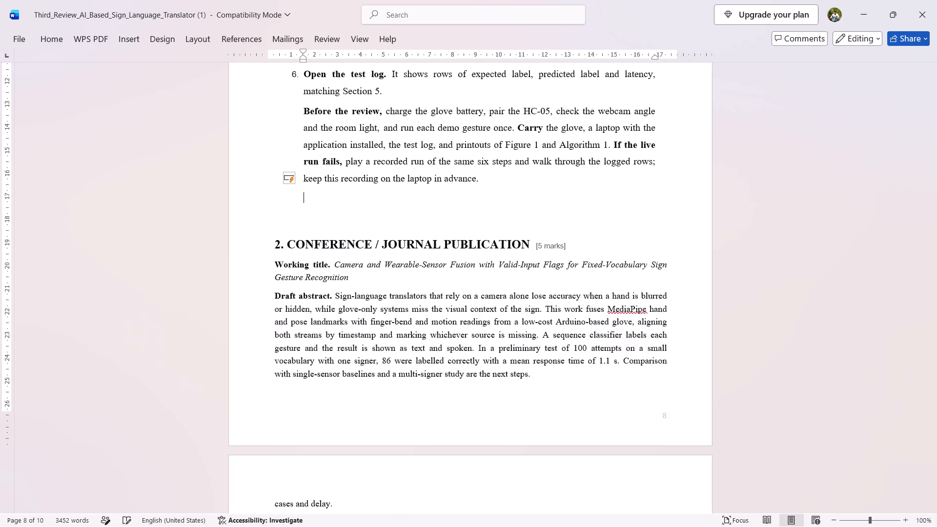
key(Return)
key(Return)
key(Return)
key(Return)
key(Return)
key(Return)
key(Return)
key(Return)
key(Return)
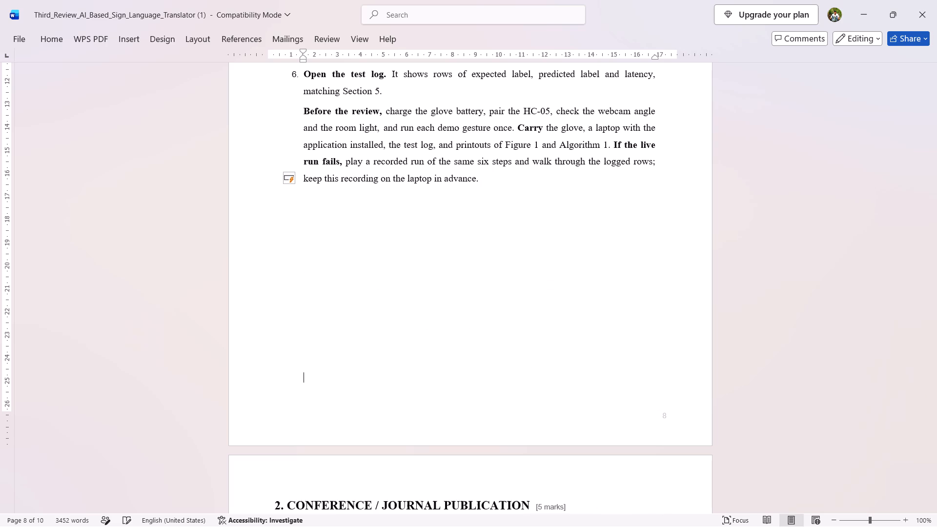
Remove the number from the "CONFERENCE / JOURNAL PUBLICATION" heading.
scroll(484, 178, down, 2)
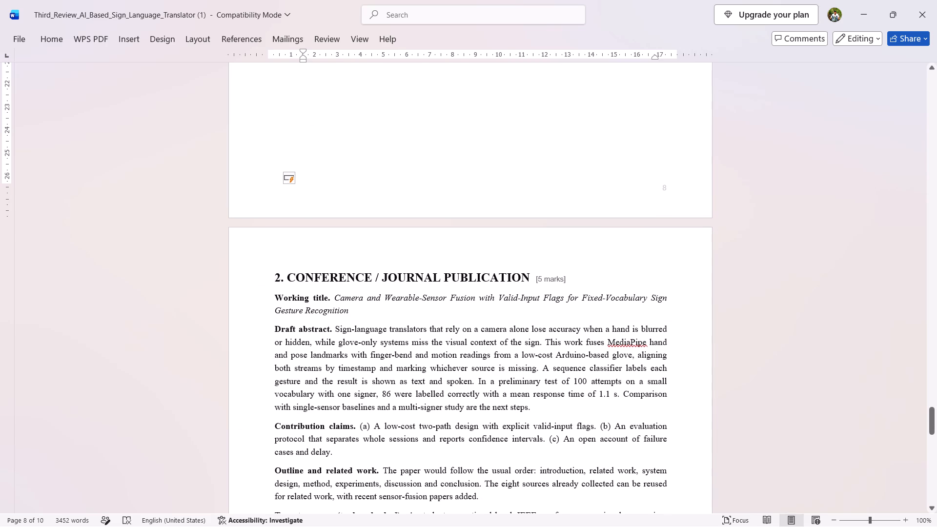
click(289, 274)
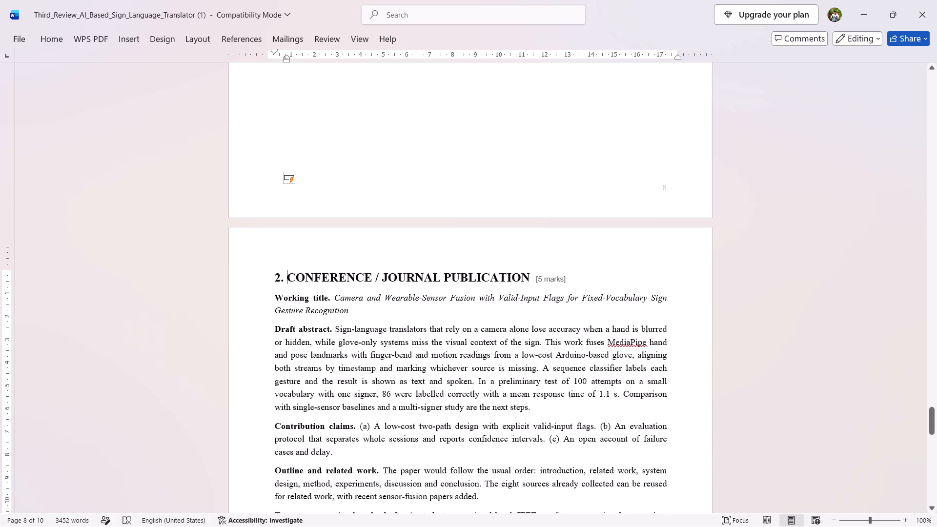
key(BackSpace)
Set the publication text from "Working title" through "Status" to 12 pt and increase its line spacing.
drag(272, 298, 411, 440)
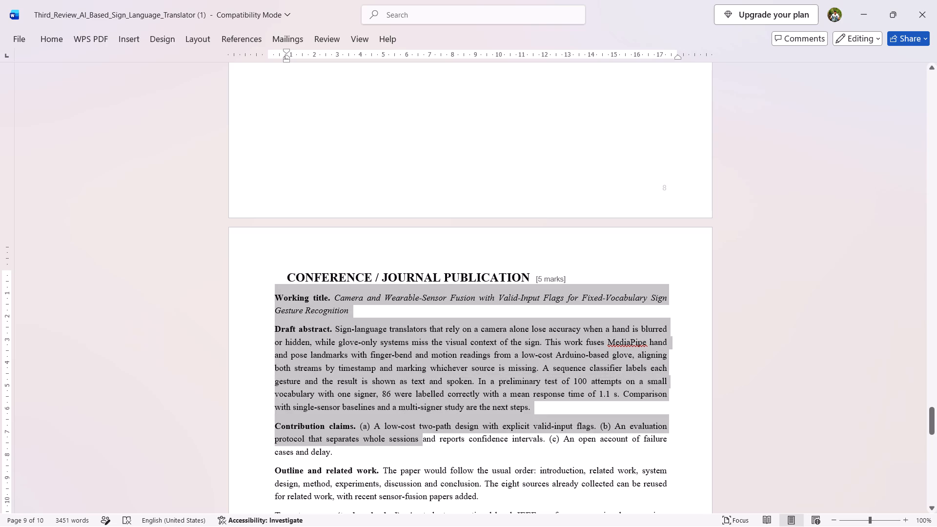
drag(411, 440, 529, 448)
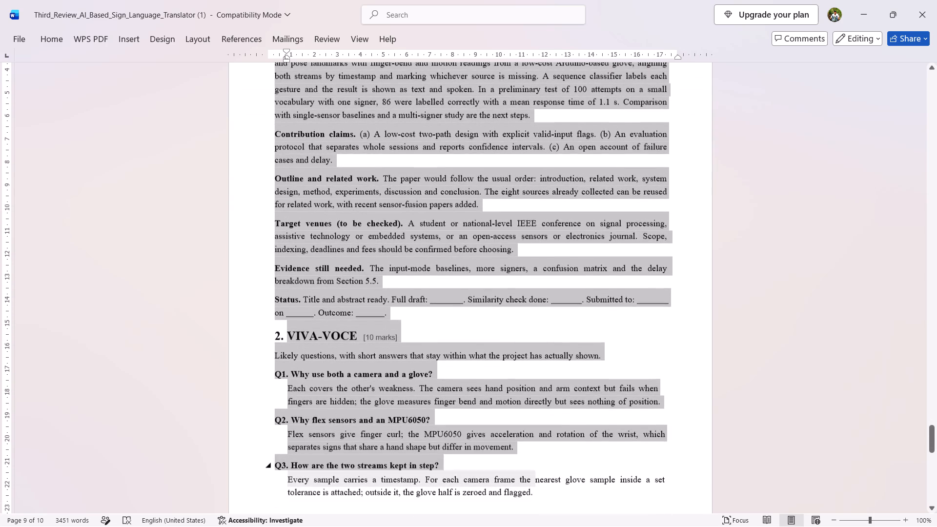
drag(529, 448, 400, 306)
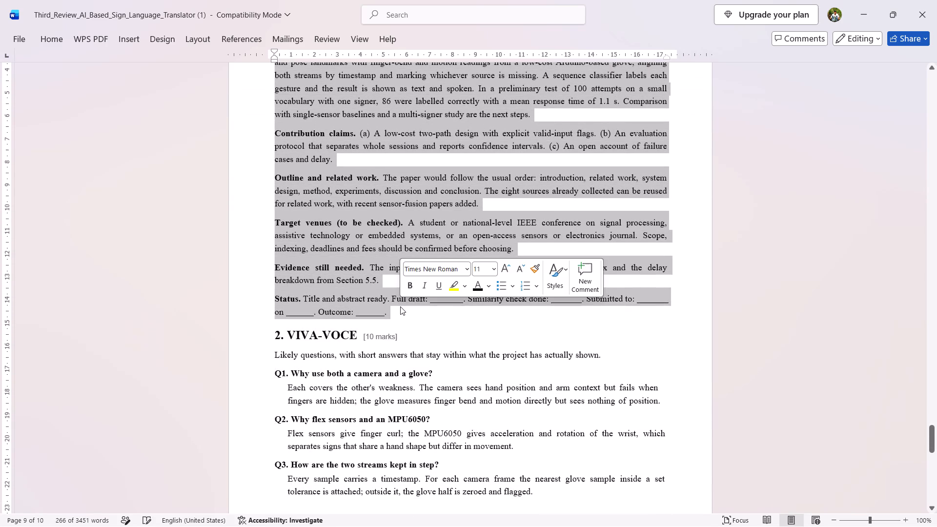
click(495, 270)
click(485, 339)
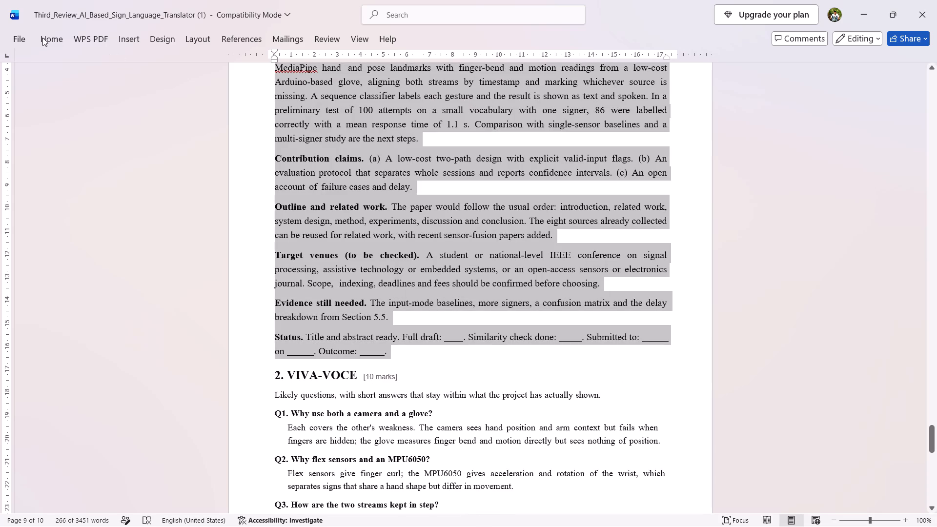
click(42, 38)
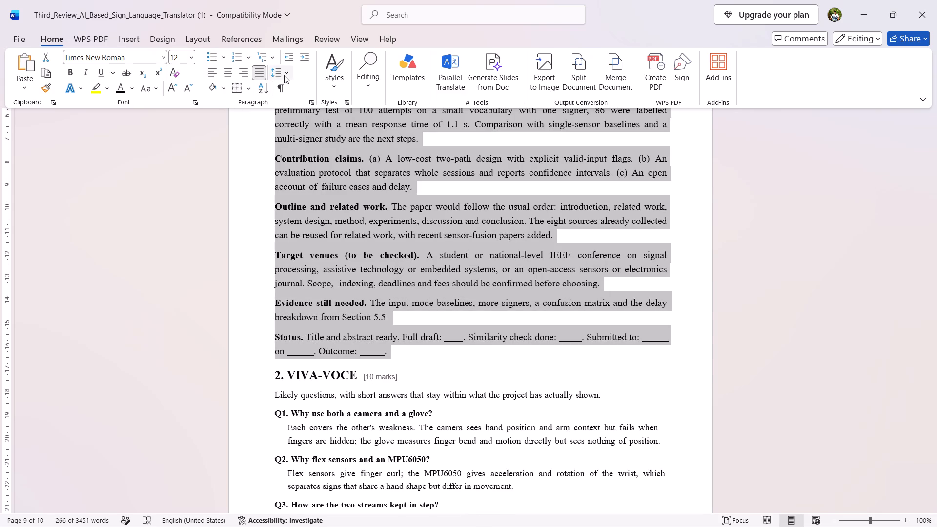
click(284, 75)
click(302, 122)
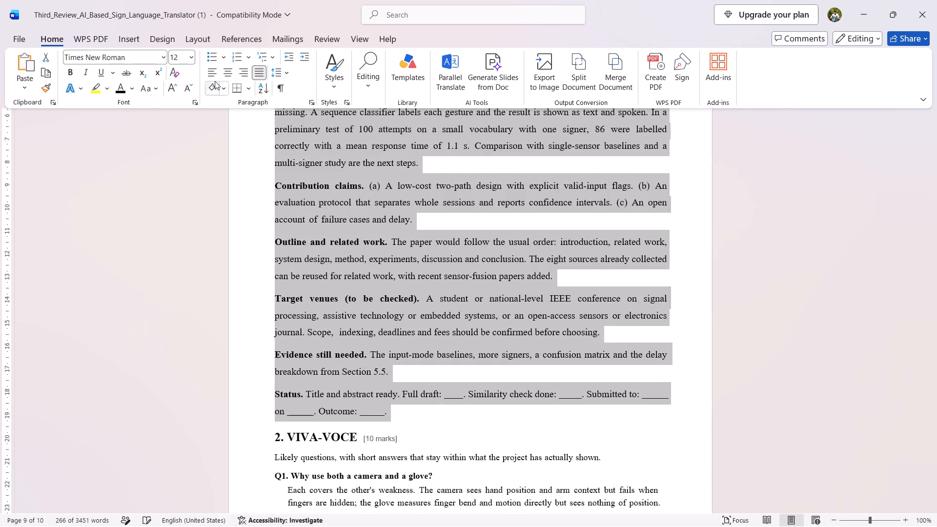
Indent the publication text by 1.5 cm on the left and 1 cm on the right.
click(193, 40)
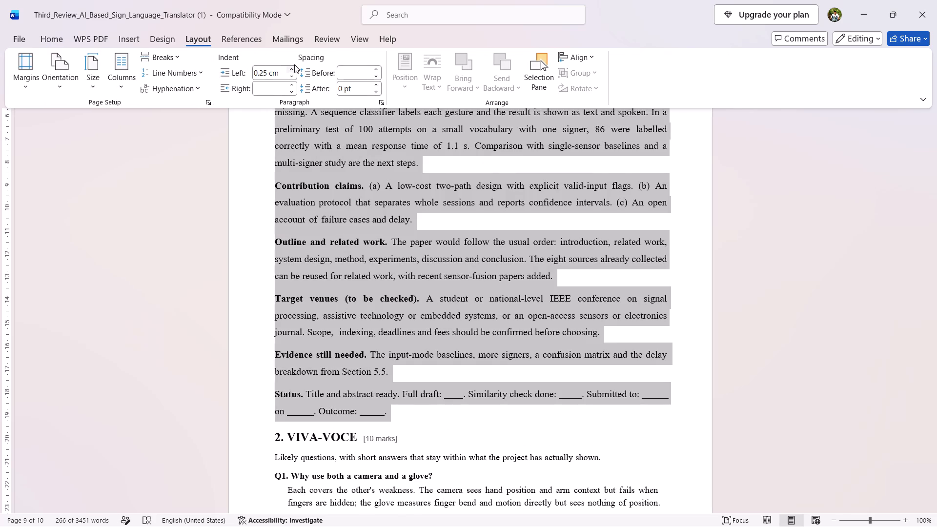
click(279, 74)
text(1.5)
key(Return)
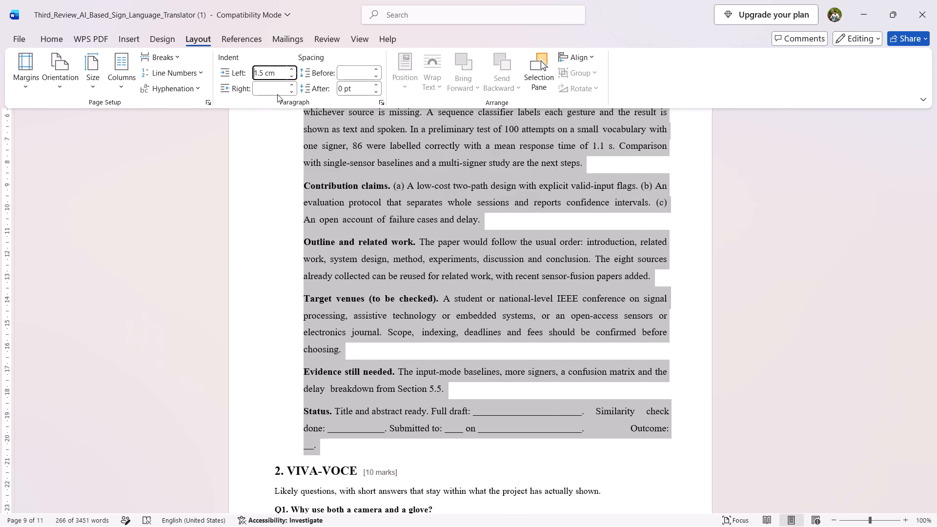
click(270, 89)
key(1)
key(Return)
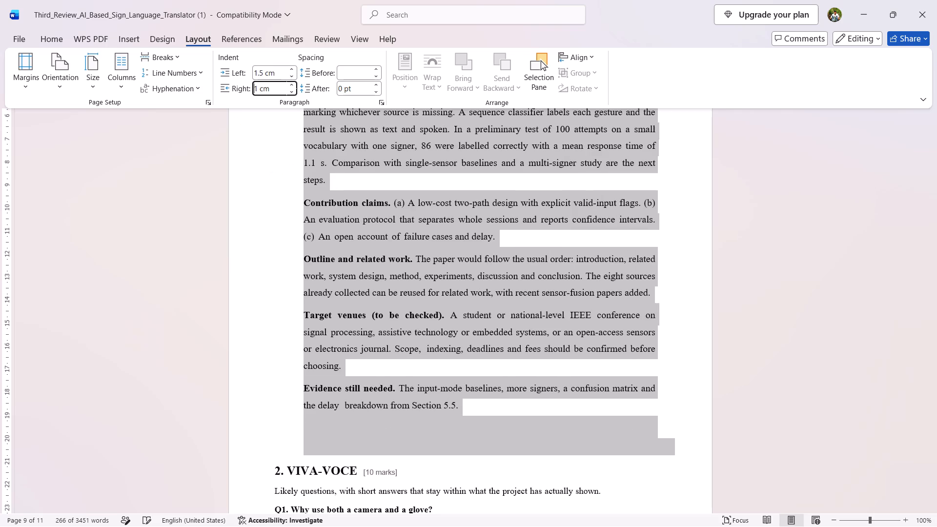
right_click(398, 178)
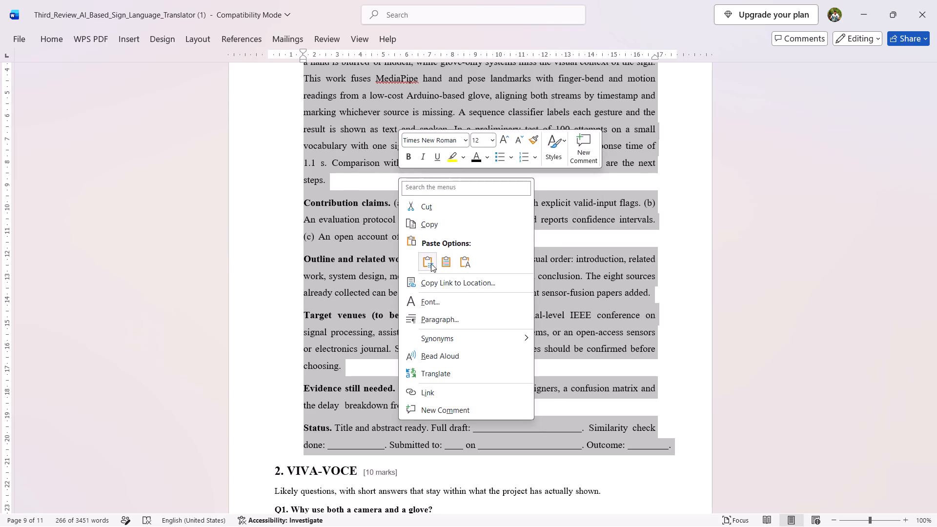
click(683, 212)
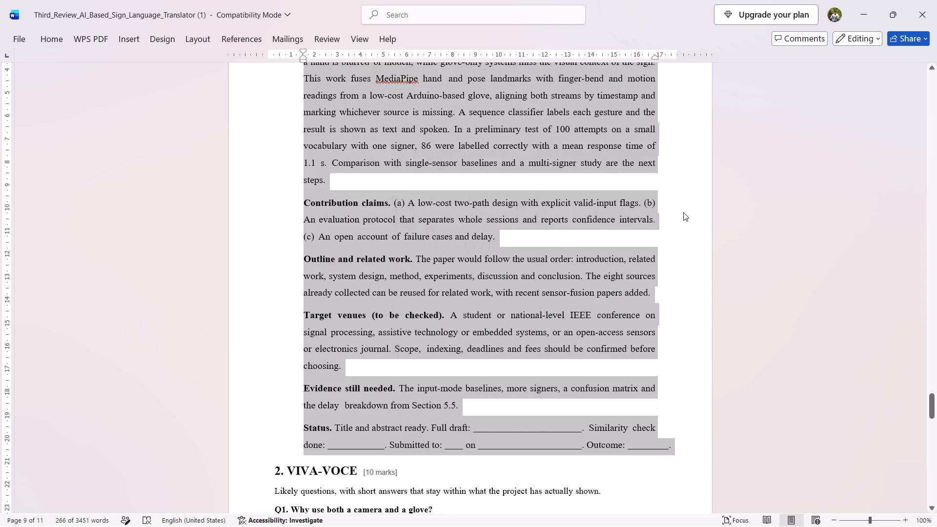
click(760, 249)
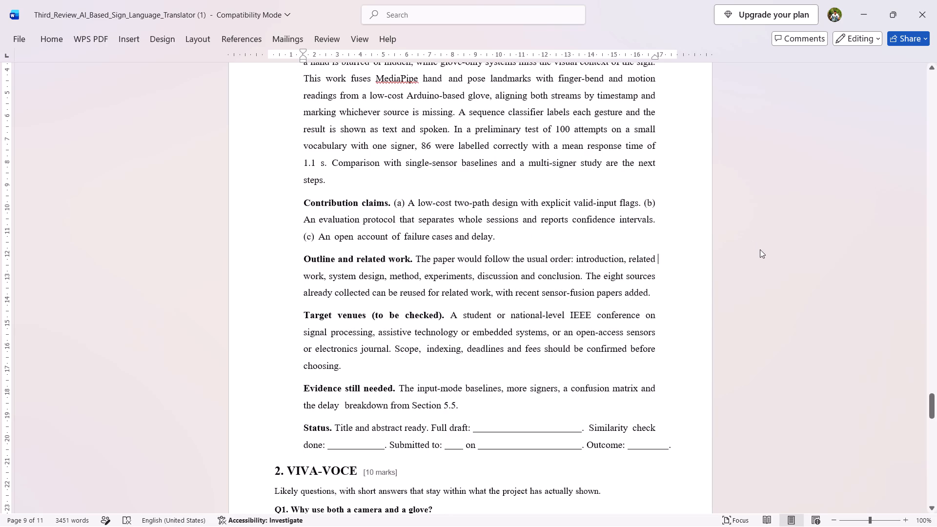
Delete the "VIVA-VOCE" heading with its introductory line and questions Q1 to Q3, including their answers.
scroll(645, 295, down, 3)
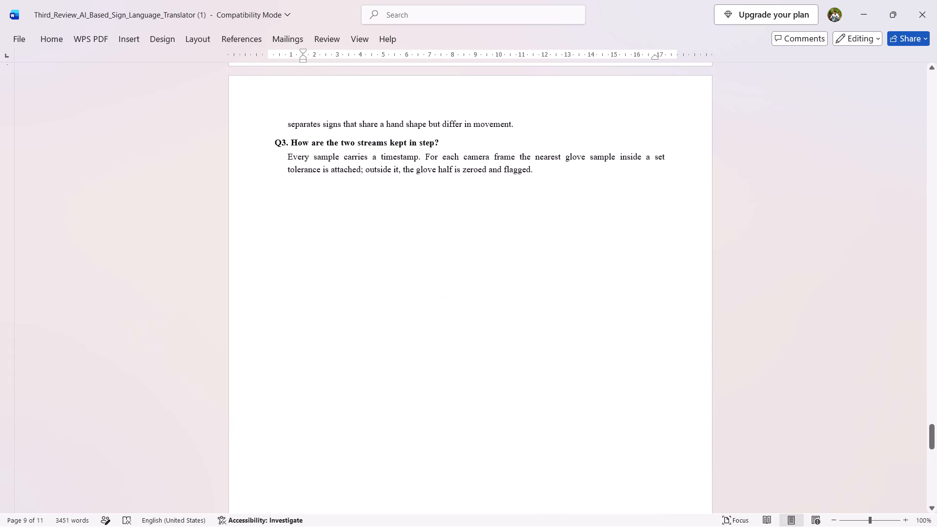
click(535, 172)
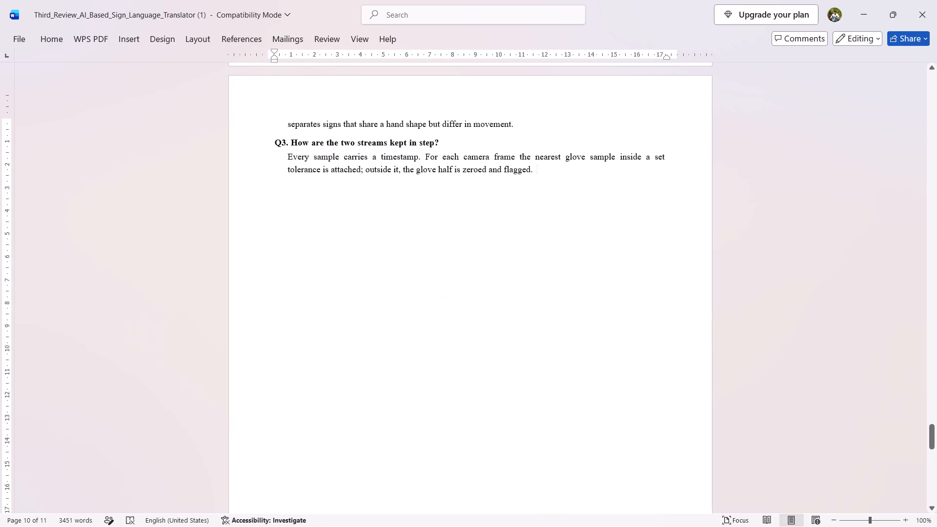
scroll(380, 210, up, 1)
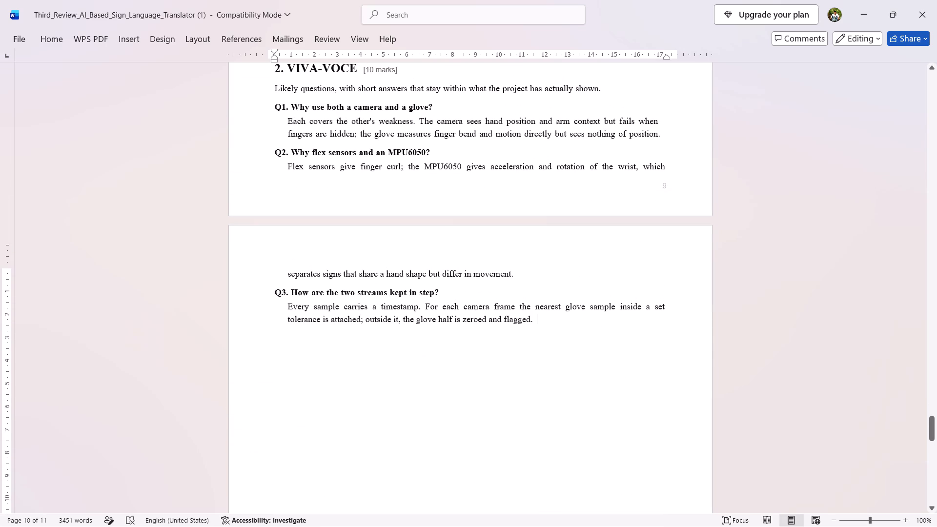
drag(548, 318, 294, 257)
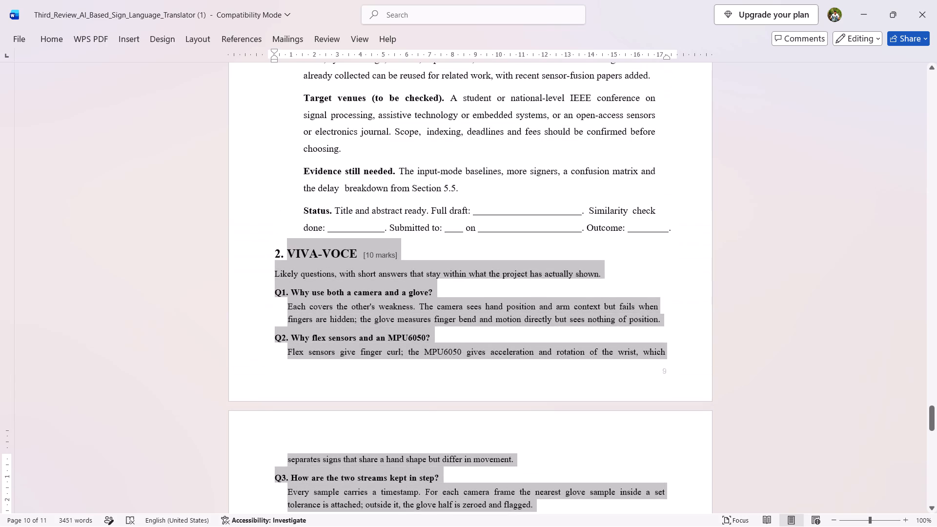
drag(294, 257, 279, 252)
key(BackSpace)
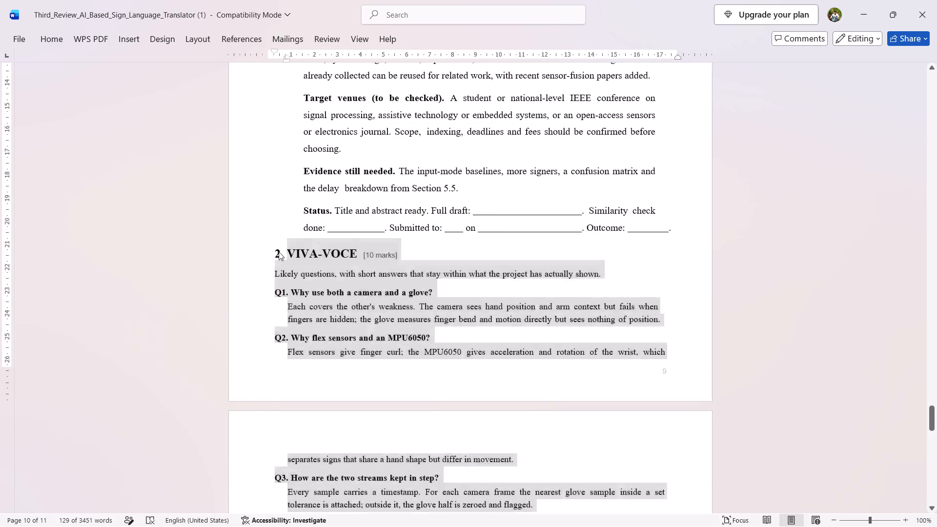
key(BackSpace)
Delete the remaining viva questions Q4 to Q11 with their answers at the end of the document.
scroll(372, 324, down, 1)
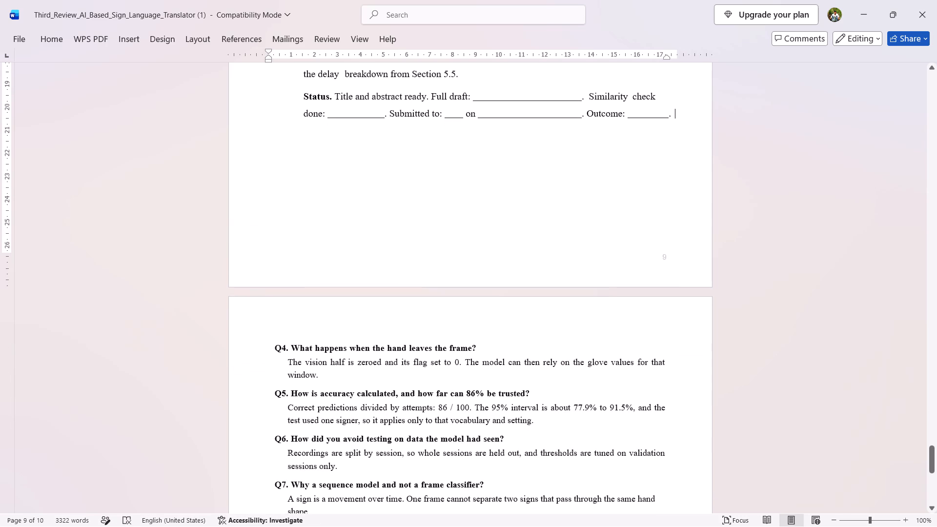
scroll(498, 470, down, 9)
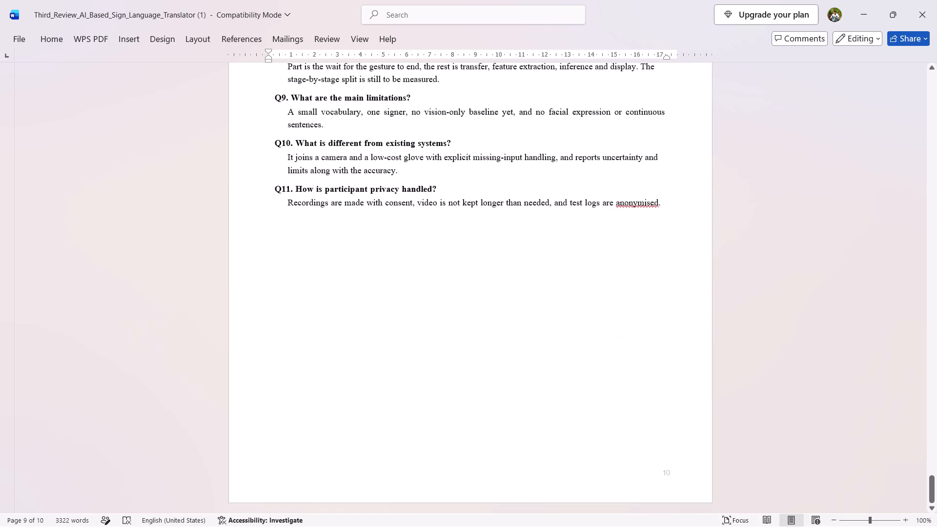
drag(673, 207, 354, 86)
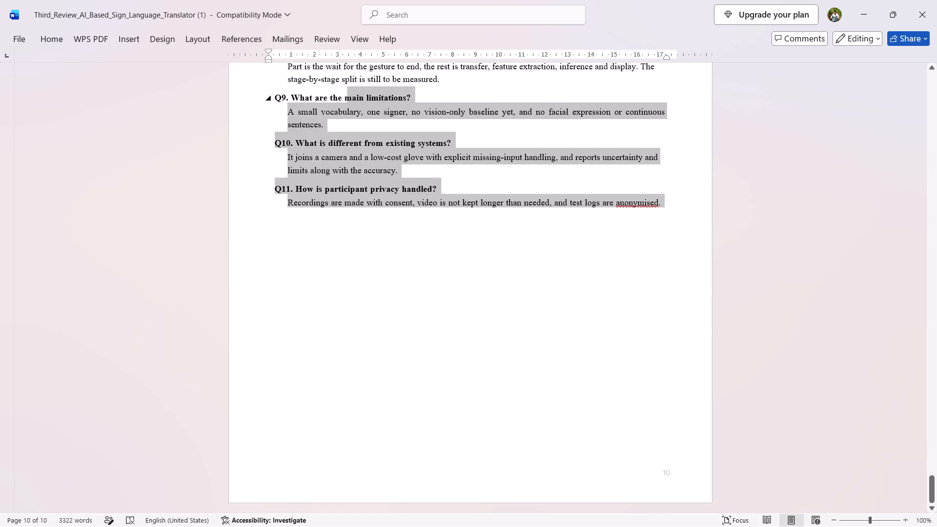
drag(354, 86, 272, 149)
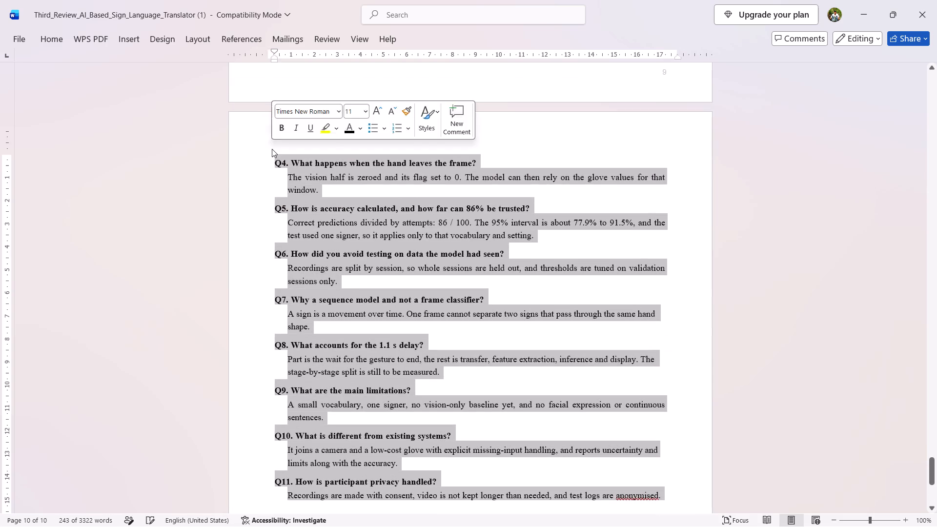
key(BackSpace)
key(BackSpace)
key(BackSpace)
key(BackSpace)
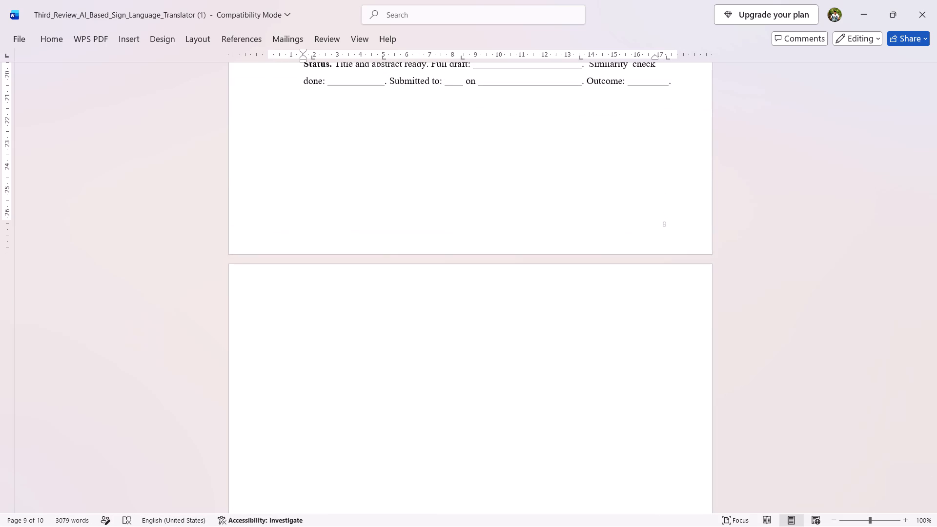
Delete the "[5 marks]" note and the trailing space from the "CONFERENCE / JOURNAL PUBLICATION" heading.
scroll(272, 149, up, 5)
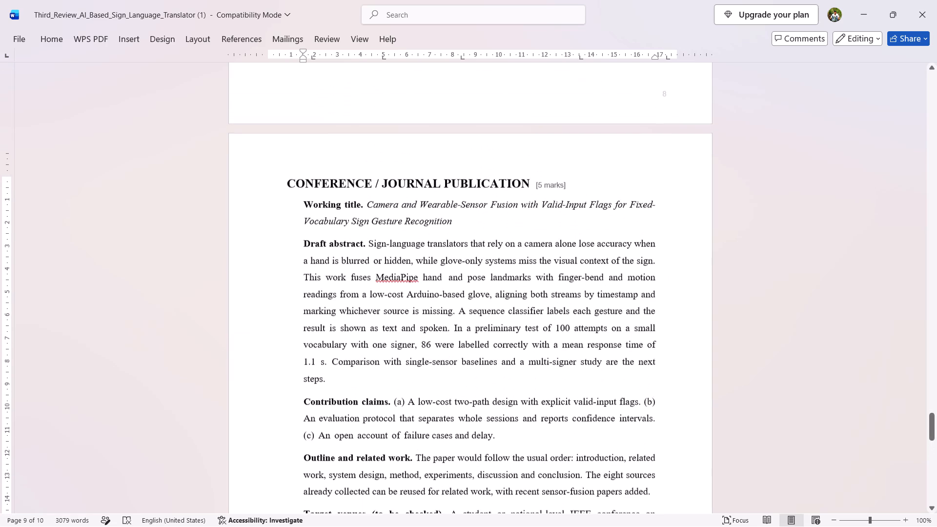
scroll(272, 149, up, 4)
scroll(272, 149, down, 5)
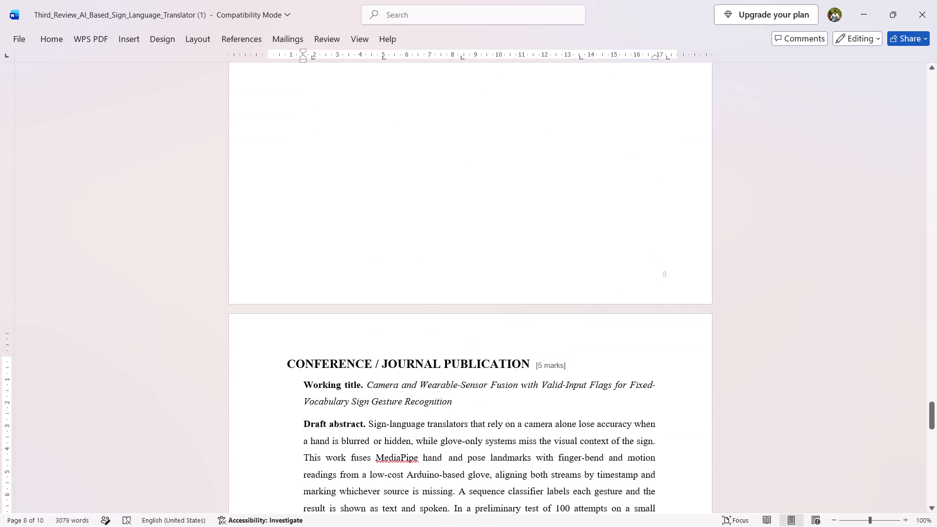
drag(573, 367, 537, 365)
key(BackSpace)
key(BackSpace)
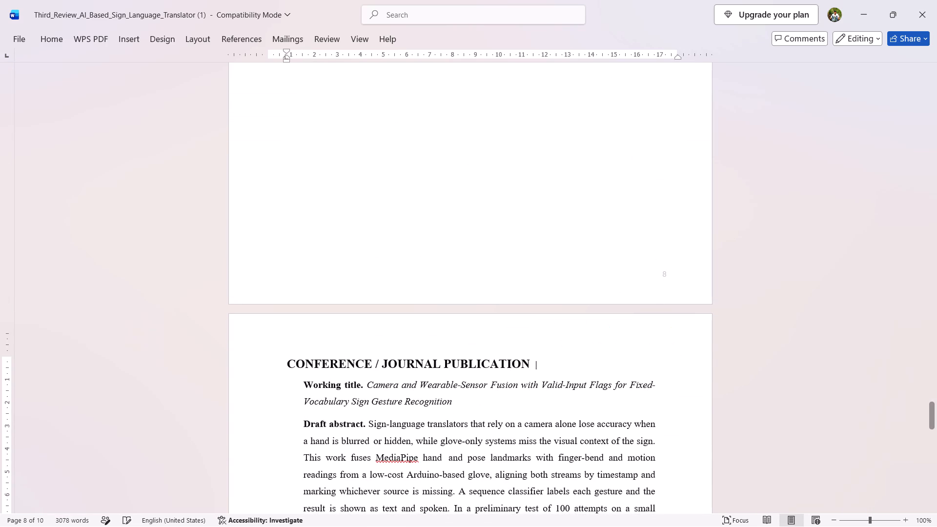
key(BackSpace)
key(BackSpace)
key(ctrl+z)
Shift the "CONFERENCE / JOURNAL PUBLICATION" heading toward the page centre with 17 leading spaces and add a blank line below it.
click(286, 364)
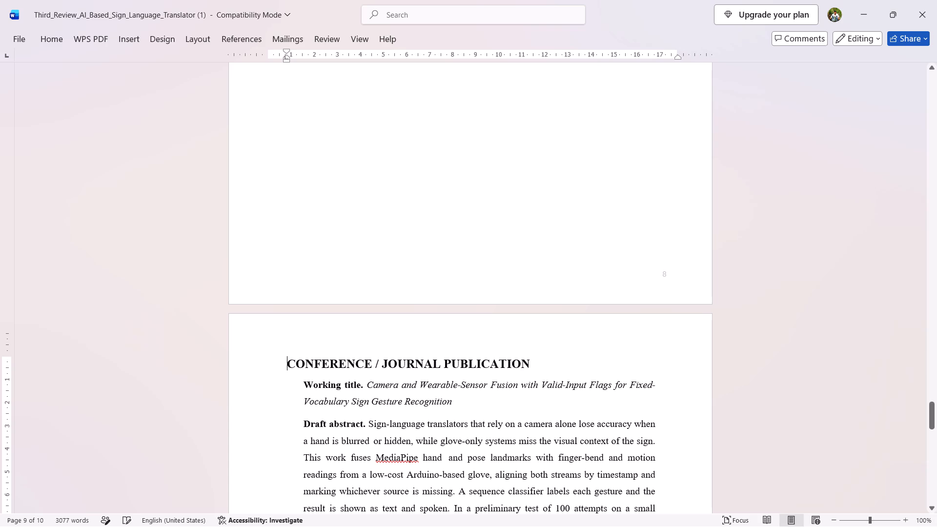
key(space)
key(space)
key(space)
key(space)
key(space)
key(space)
key(space)
key(space)
key(space)
key(space)
key(space)
key(space)
key(space)
key(space)
key(space)
key(space)
key(space)
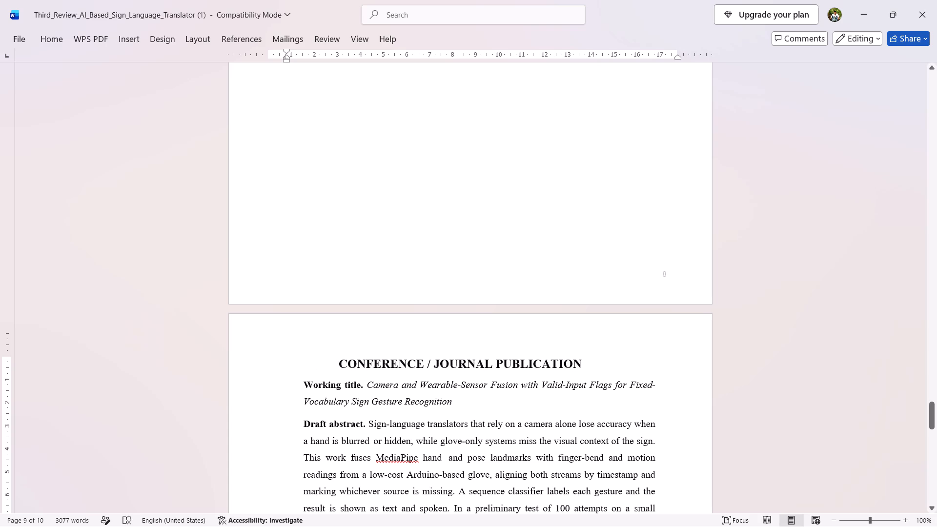
click(585, 362)
key(Return)
Move the "METHODOLOGY" heading closer to the page centre by adding five more leading spaces.
scroll(603, 340, up, 2)
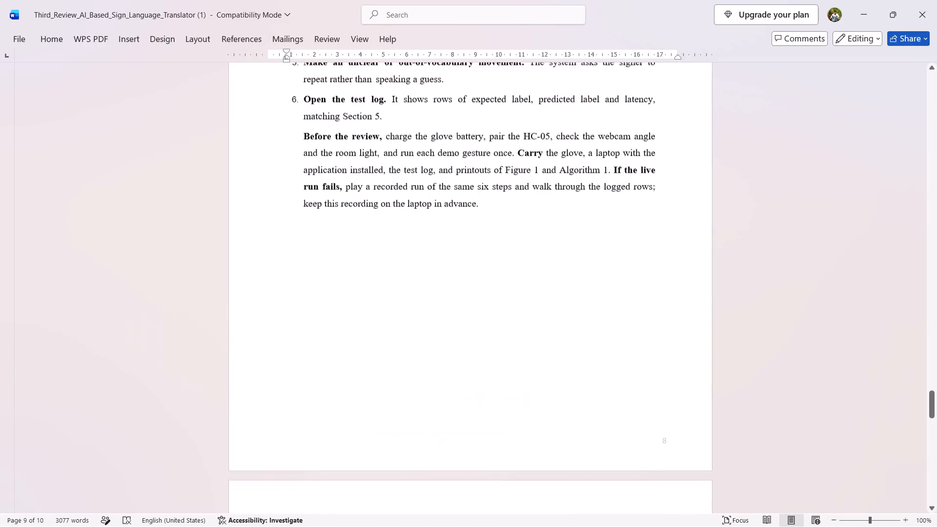
scroll(603, 340, up, 7)
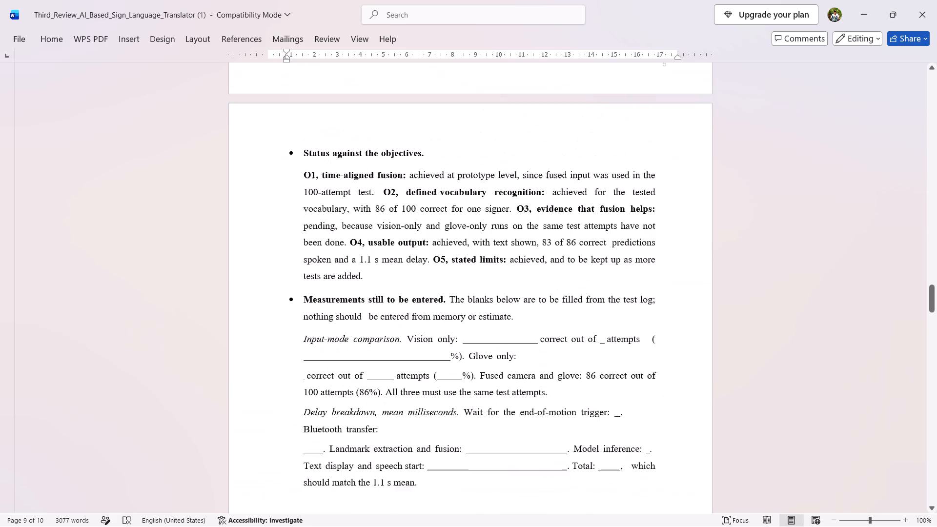
scroll(603, 340, up, 4)
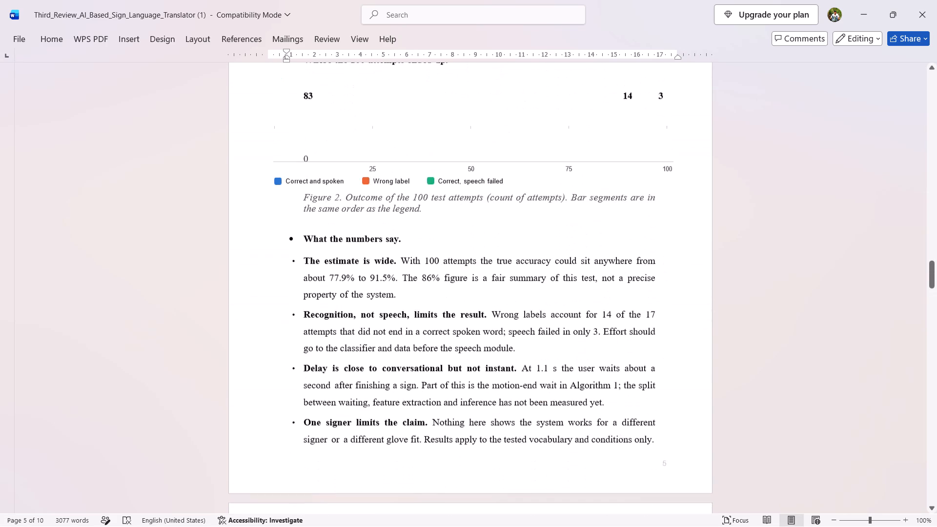
scroll(603, 340, up, 5)
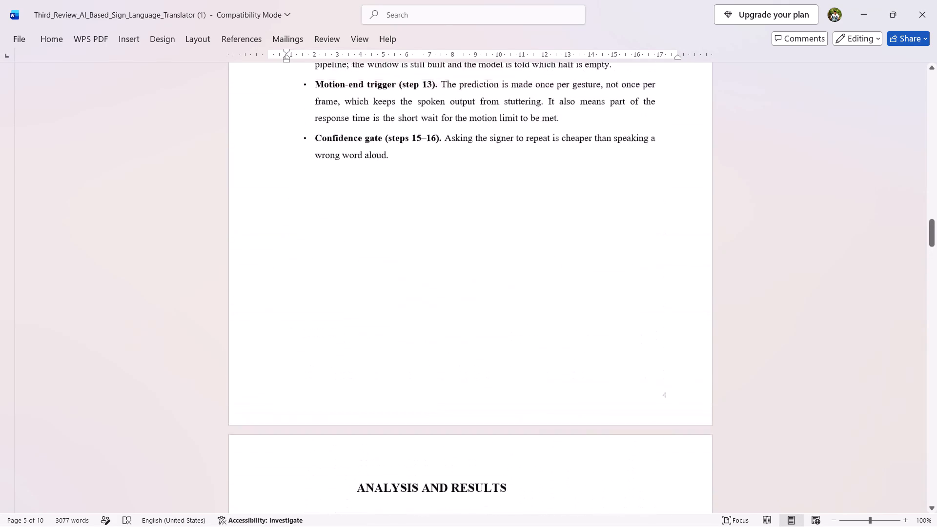
scroll(603, 340, up, 5)
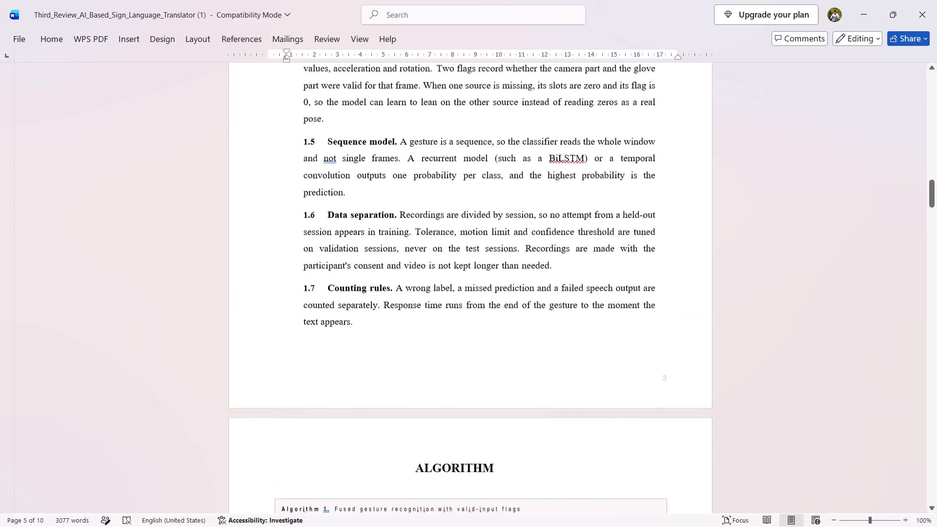
scroll(603, 340, up, 2)
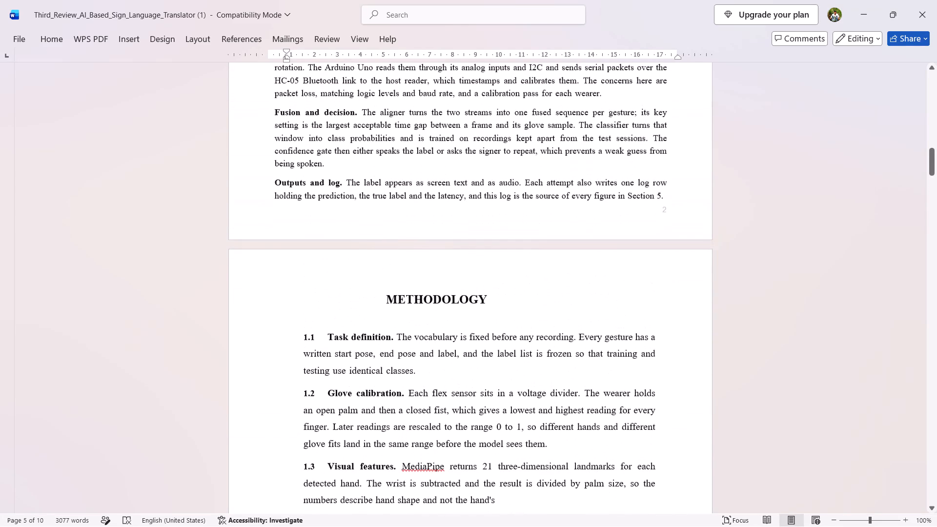
click(377, 301)
key(space)
key(space)
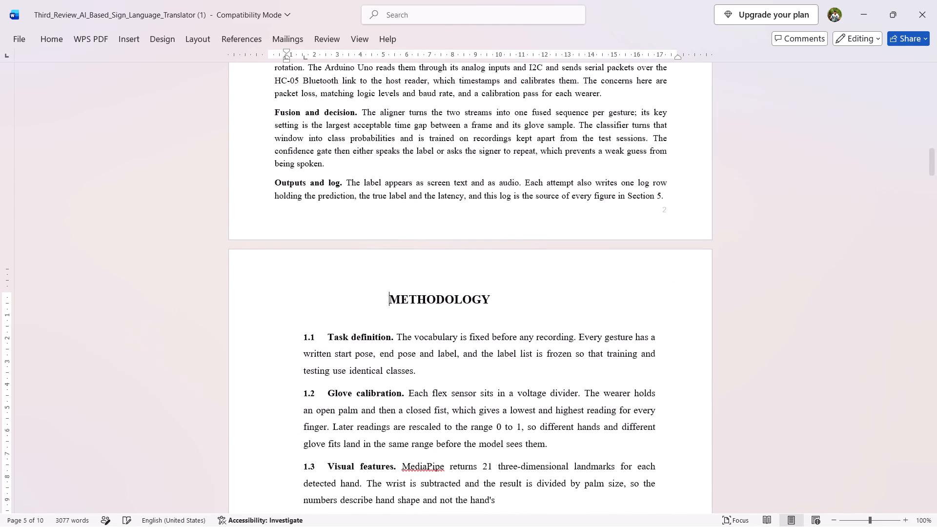
key(space)
key(space)
key(space)
key(space)
key(BackSpace)
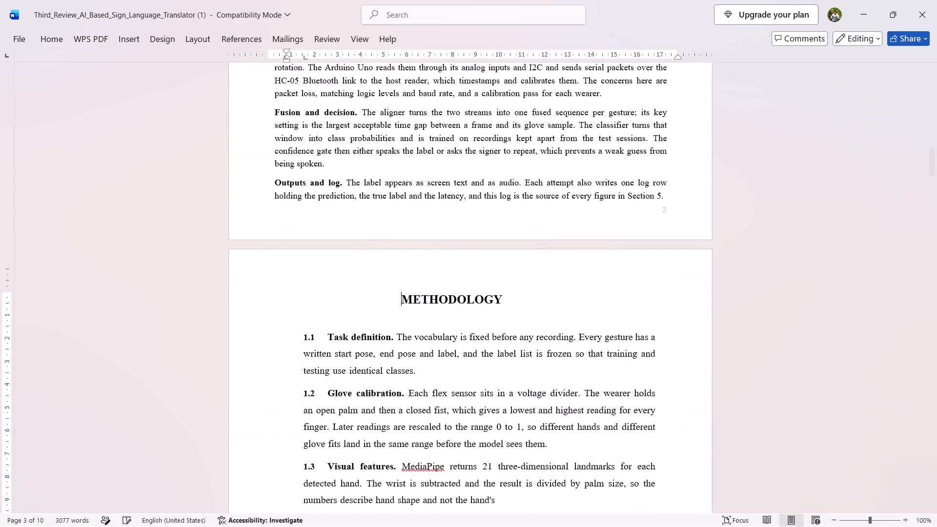
Move the "OBJECTIVES" heading on the first page closer to the centre by adding three more leading spaces.
scroll(521, 272, up, 5)
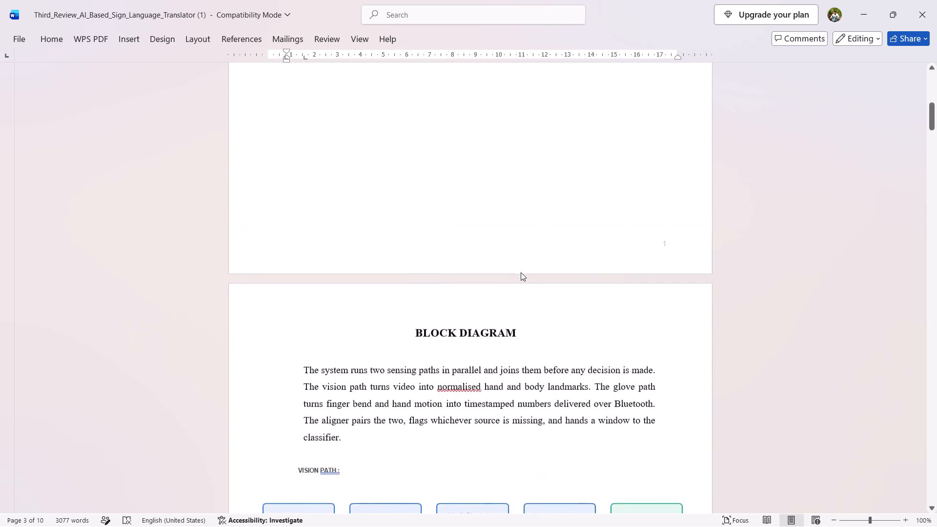
scroll(521, 272, up, 8)
click(392, 134)
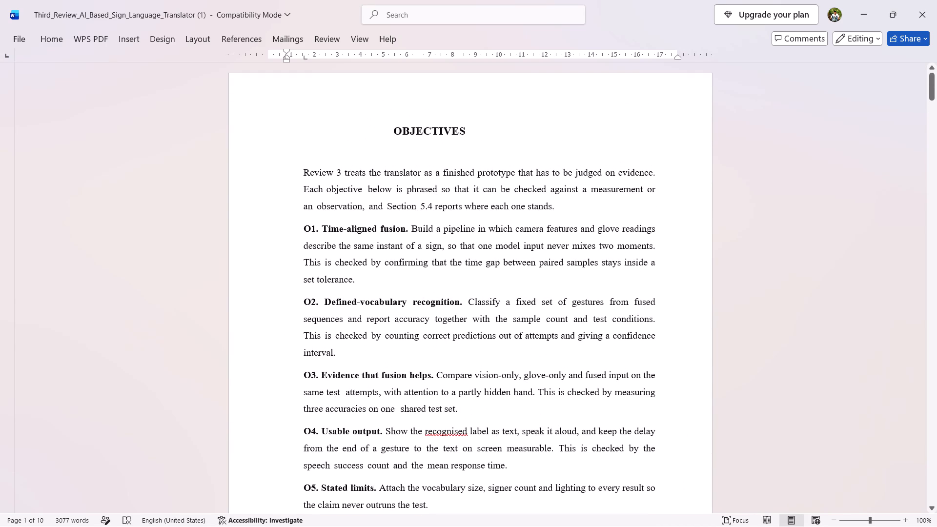
key(space)
key(space)
key(space)
Insert an unbulleted blank line between the Algorithm 1 box and the "Flags (steps 7–11)" bullet.
scroll(469, 138, up, 3)
scroll(469, 138, down, 6)
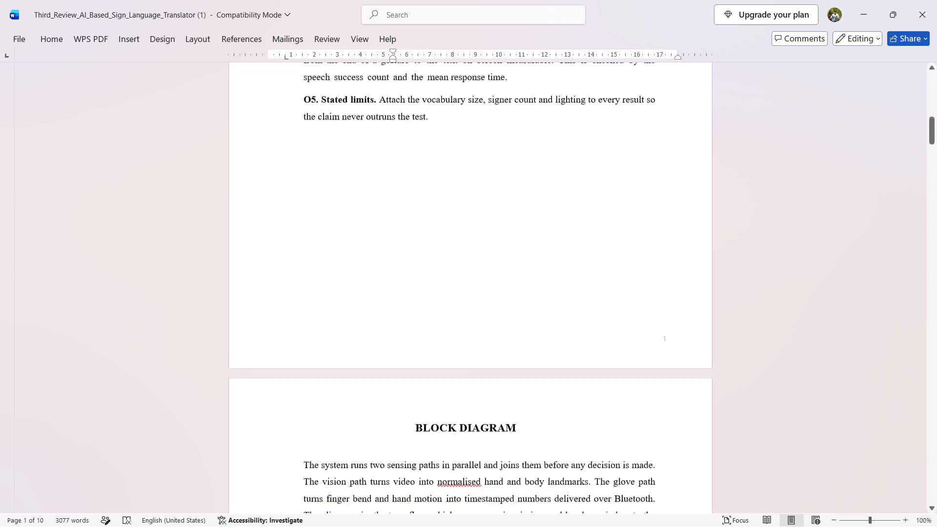
scroll(469, 138, down, 8)
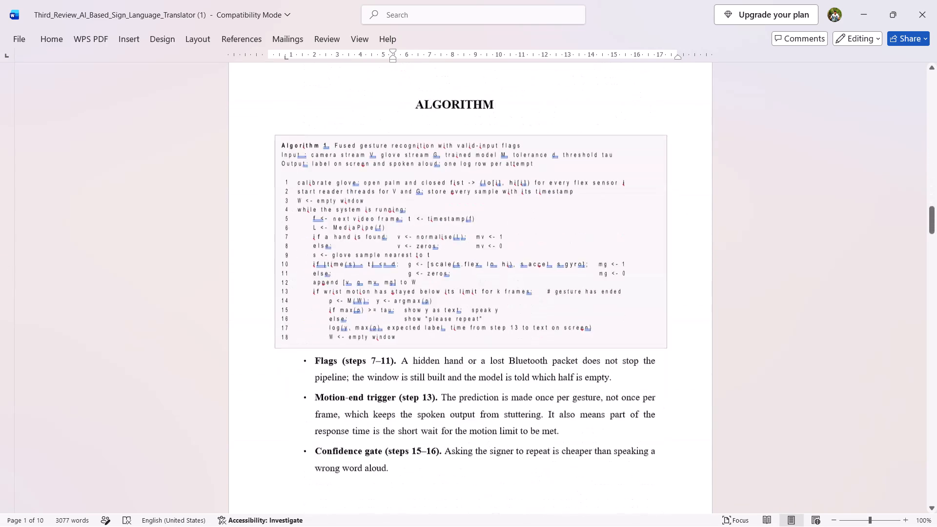
scroll(469, 138, down, 4)
scroll(469, 138, up, 6)
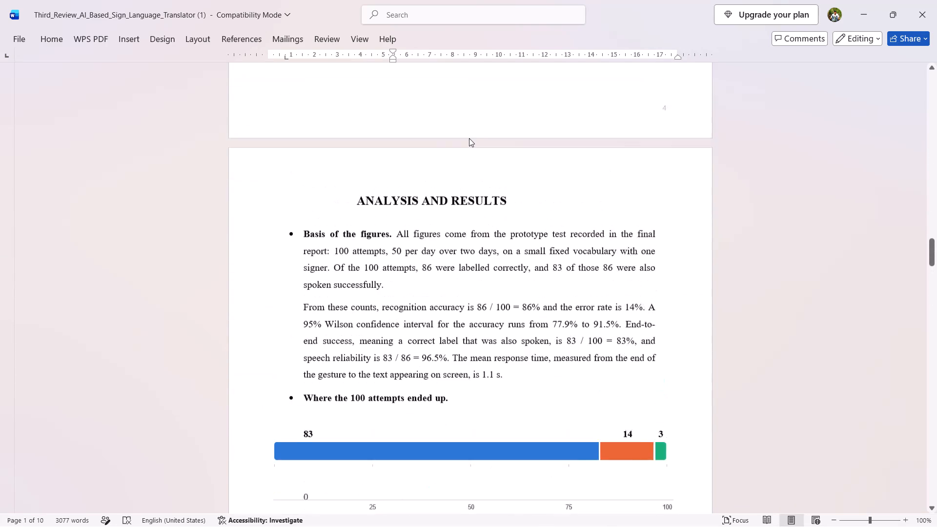
scroll(469, 138, up, 3)
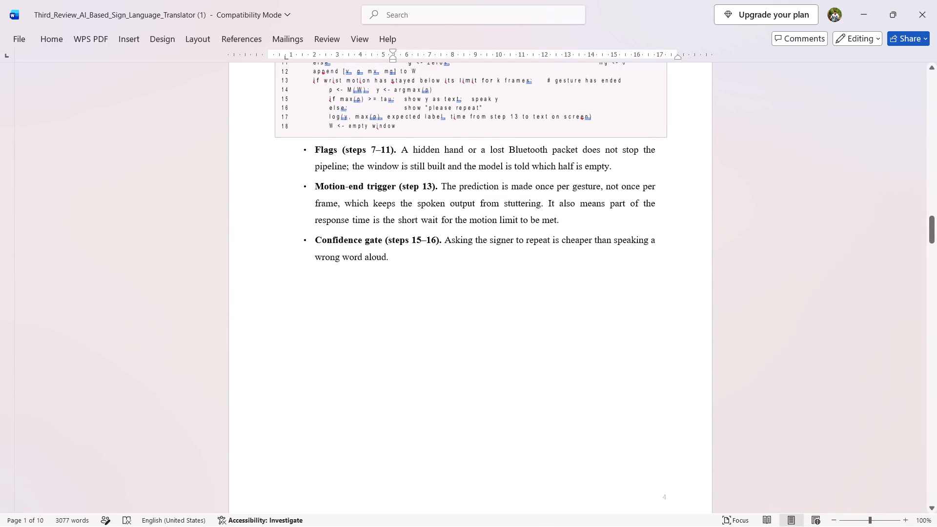
click(312, 140)
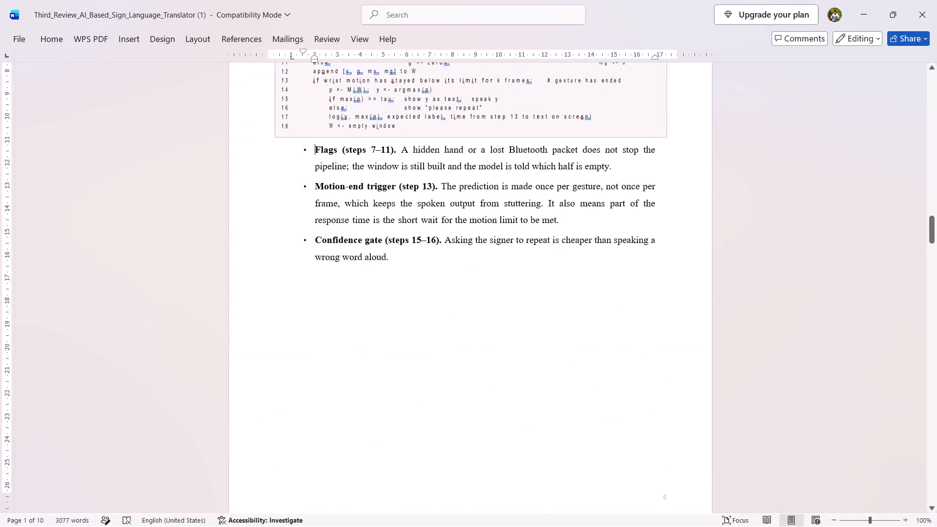
key(Return)
key(Up)
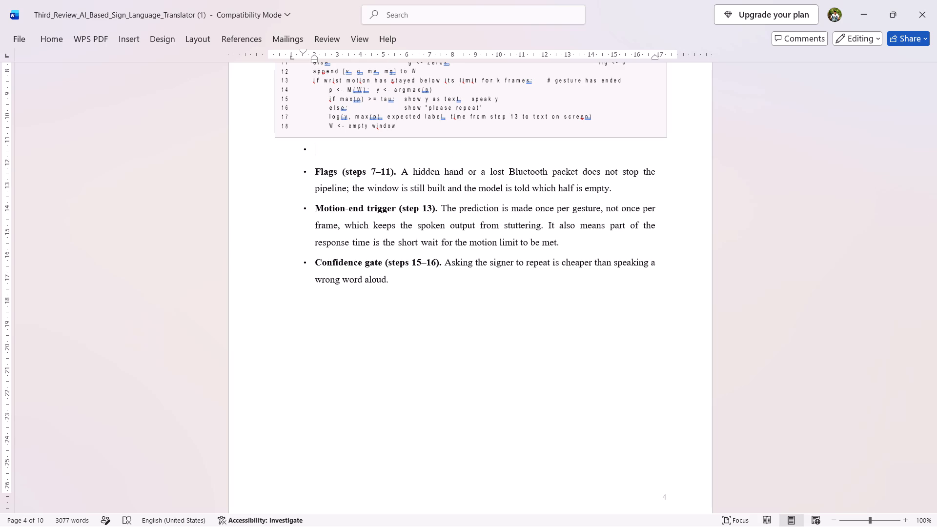
key(BackSpace)
click(312, 140)
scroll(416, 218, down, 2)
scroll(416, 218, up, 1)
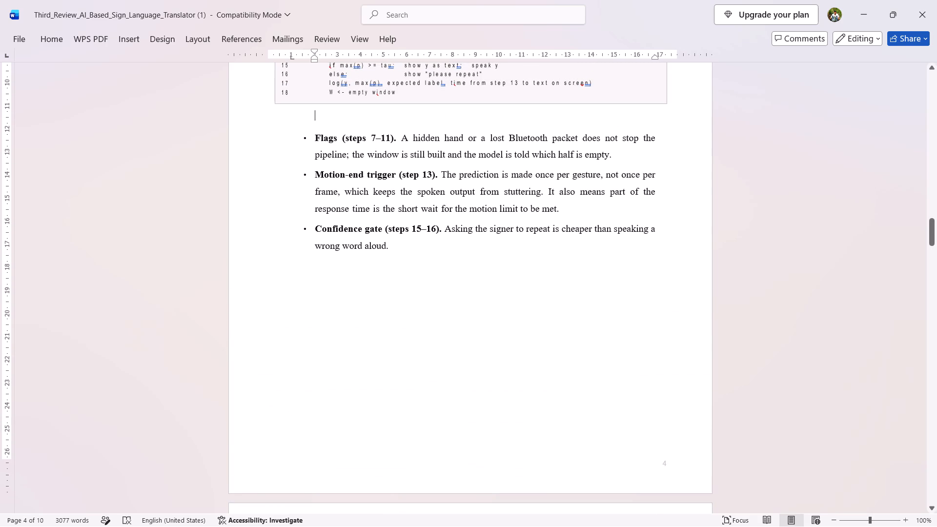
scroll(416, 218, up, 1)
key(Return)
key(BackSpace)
Move the "ANALYSIS AND RESULTS" heading closer to the page centre by adding six more leading spaces.
scroll(575, 254, down, 3)
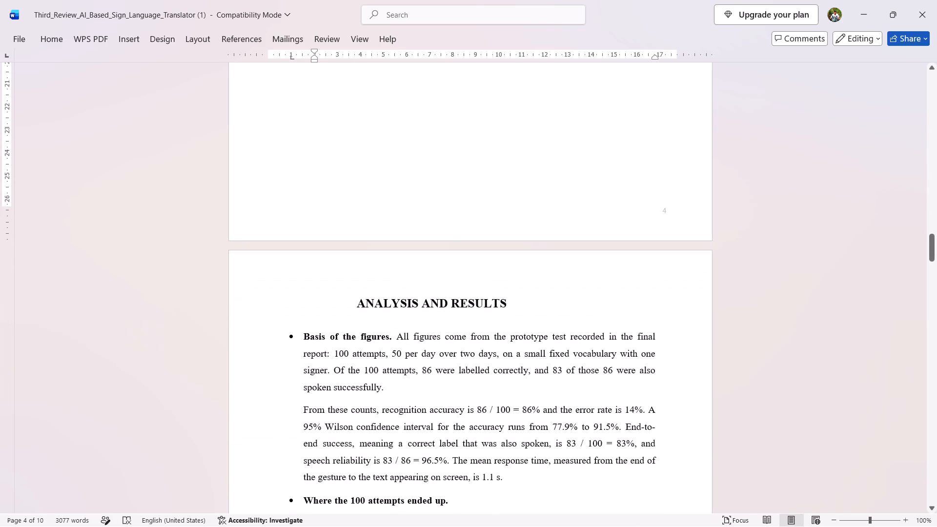
click(358, 295)
key(space)
key(space)
key(space)
key(space)
key(space)
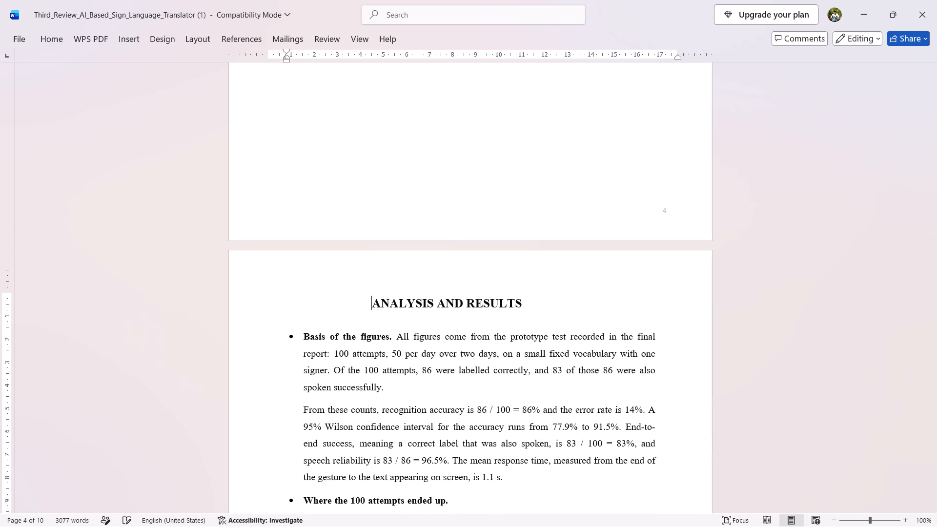
key(space)
Review the layout and headings from the analysis section through the conclusion, demonstration and publication pages.
scroll(543, 333, down, 2)
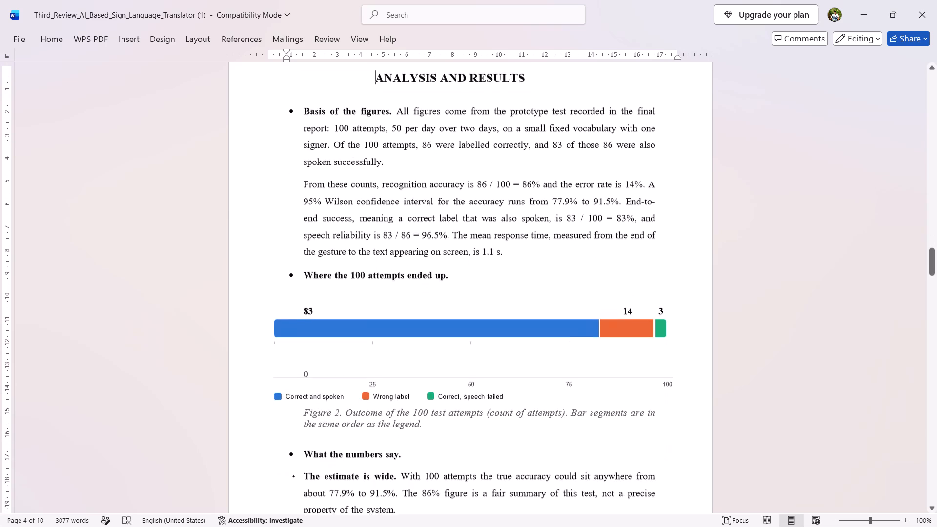
scroll(543, 333, down, 5)
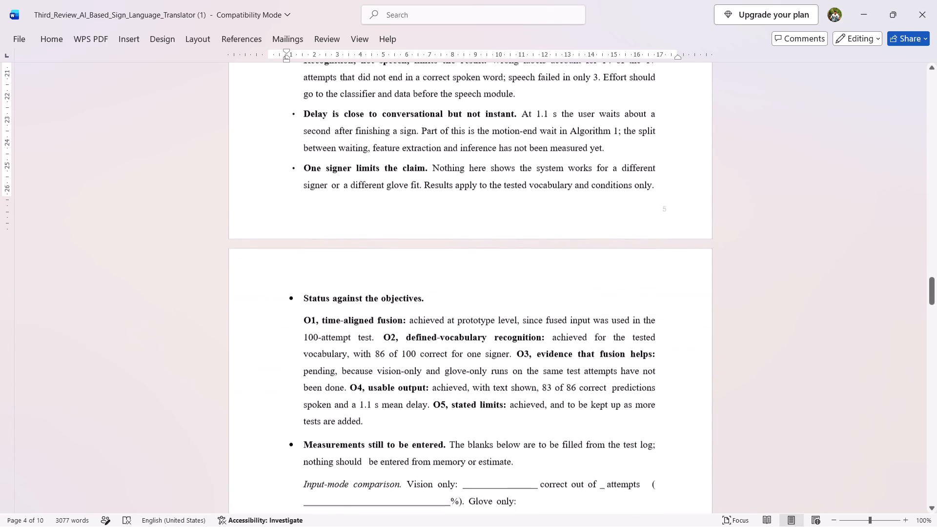
scroll(543, 333, down, 3)
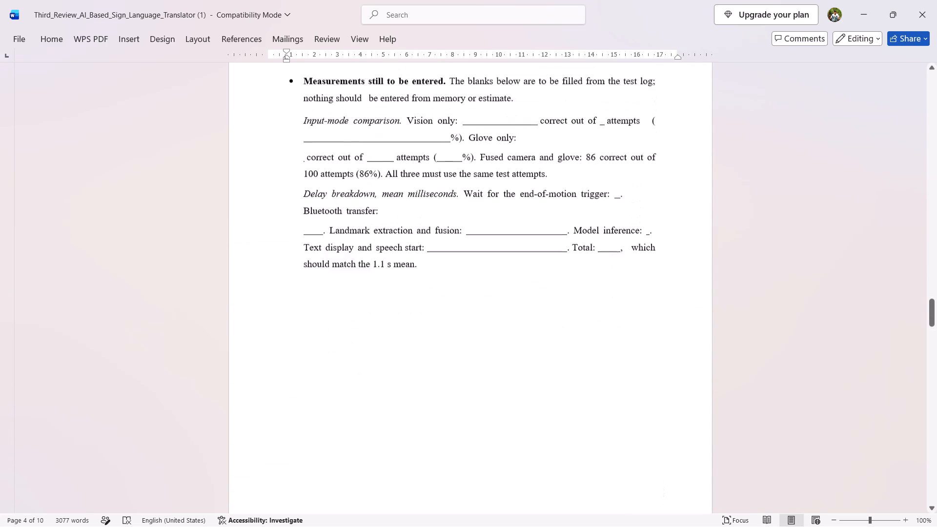
scroll(543, 333, down, 3)
scroll(543, 333, right, 1)
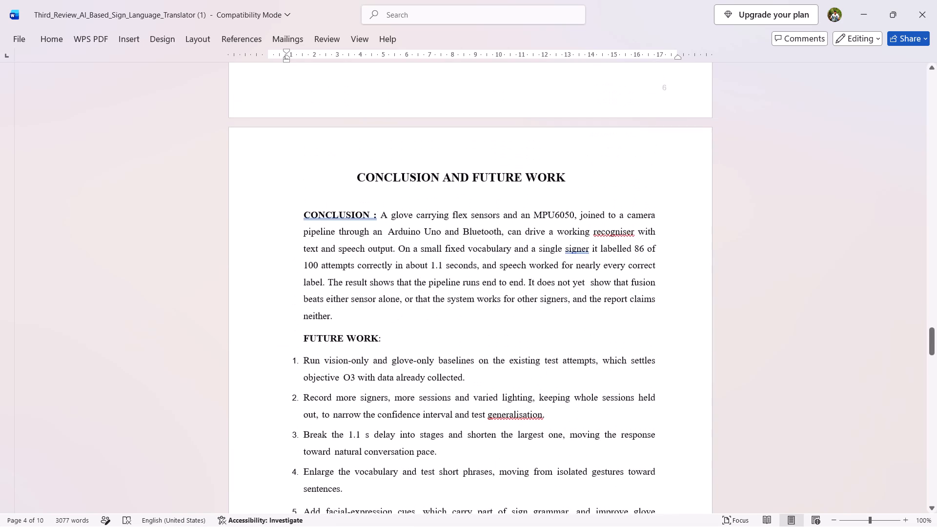
scroll(543, 333, right, 1)
scroll(543, 333, down, 2)
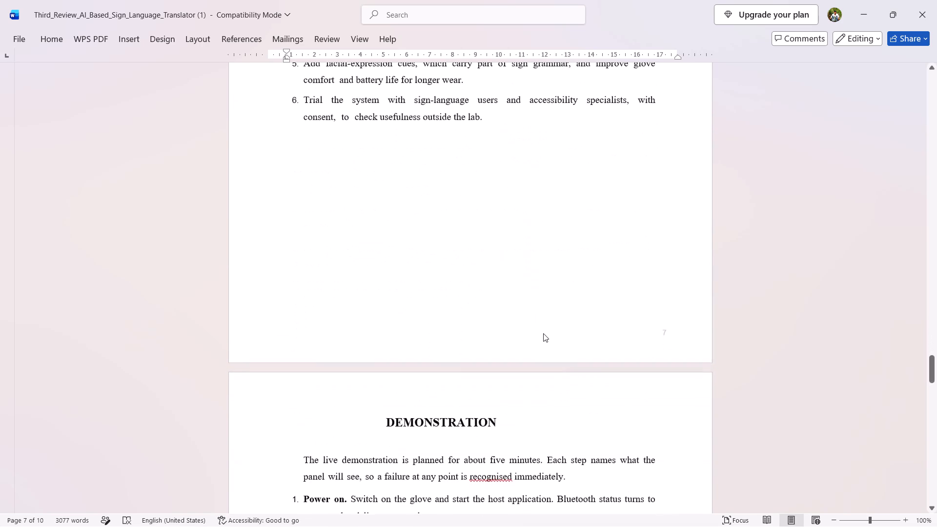
scroll(543, 333, down, 7)
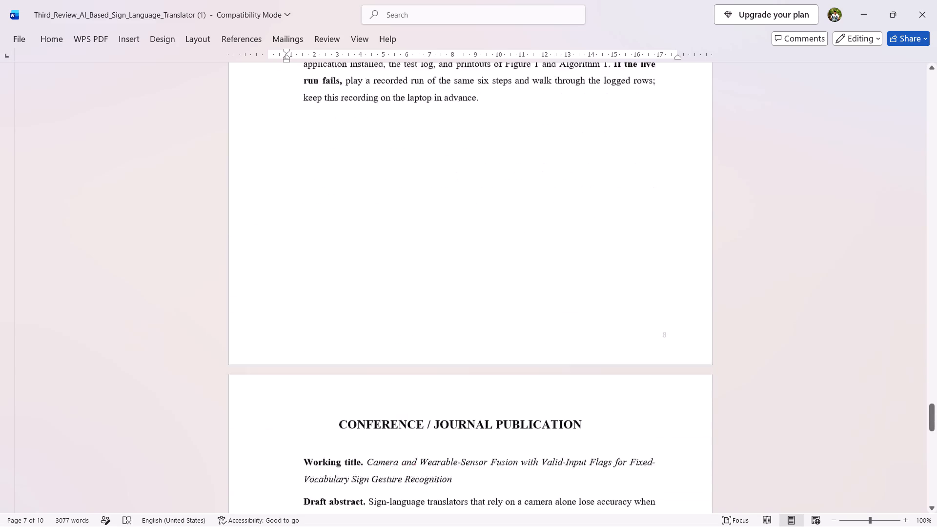
scroll(543, 333, down, 2)
scroll(543, 333, up, 1)
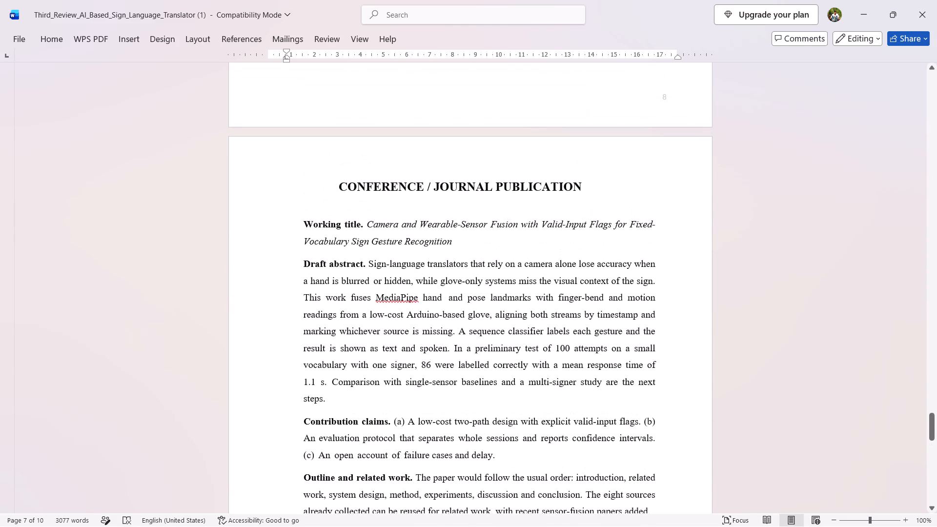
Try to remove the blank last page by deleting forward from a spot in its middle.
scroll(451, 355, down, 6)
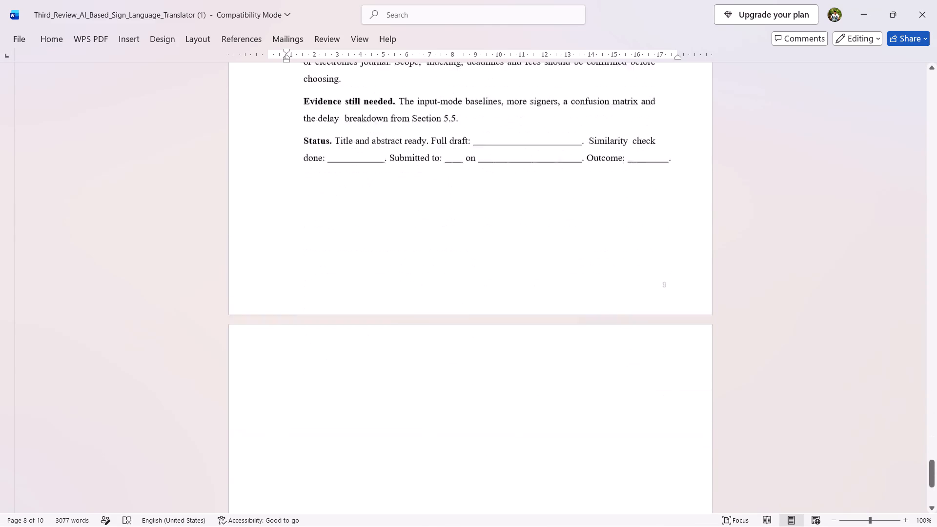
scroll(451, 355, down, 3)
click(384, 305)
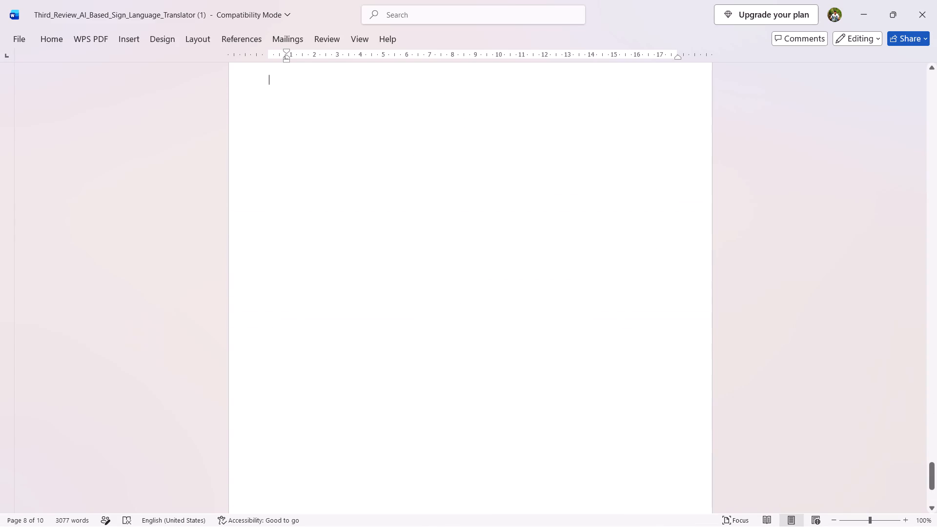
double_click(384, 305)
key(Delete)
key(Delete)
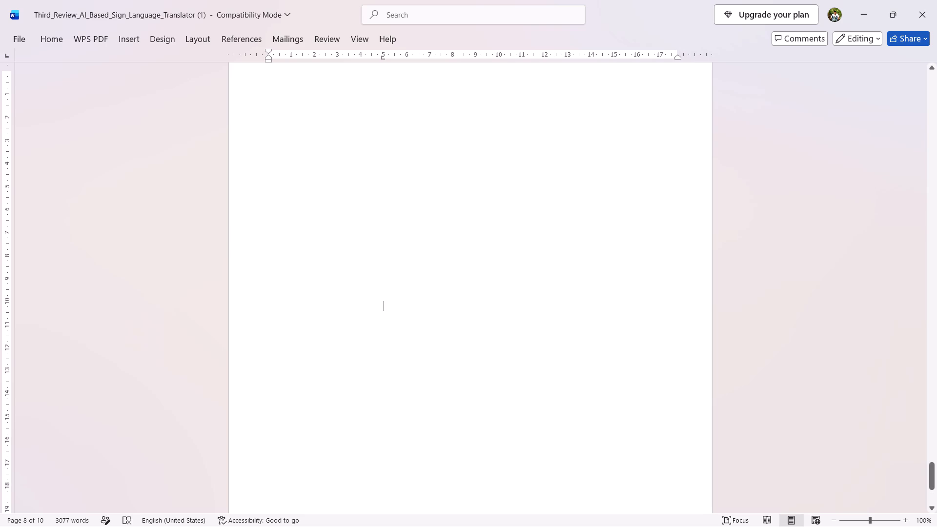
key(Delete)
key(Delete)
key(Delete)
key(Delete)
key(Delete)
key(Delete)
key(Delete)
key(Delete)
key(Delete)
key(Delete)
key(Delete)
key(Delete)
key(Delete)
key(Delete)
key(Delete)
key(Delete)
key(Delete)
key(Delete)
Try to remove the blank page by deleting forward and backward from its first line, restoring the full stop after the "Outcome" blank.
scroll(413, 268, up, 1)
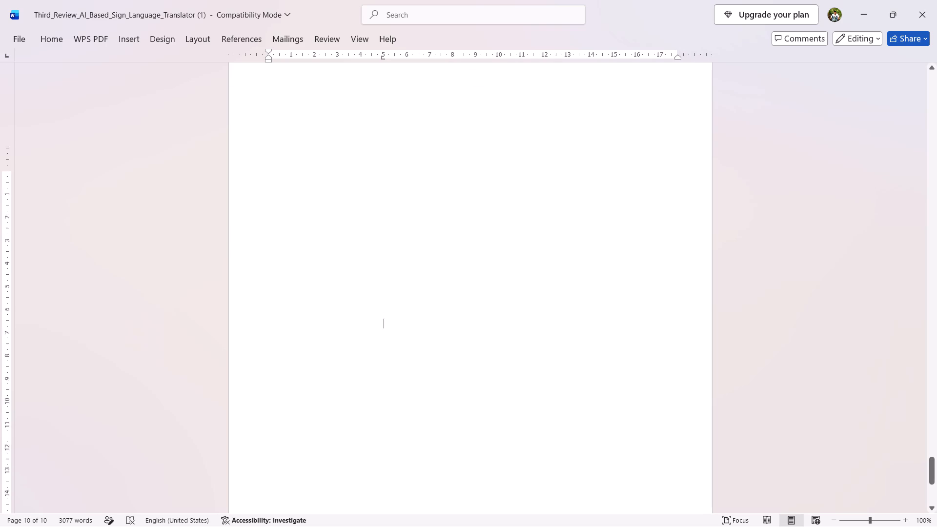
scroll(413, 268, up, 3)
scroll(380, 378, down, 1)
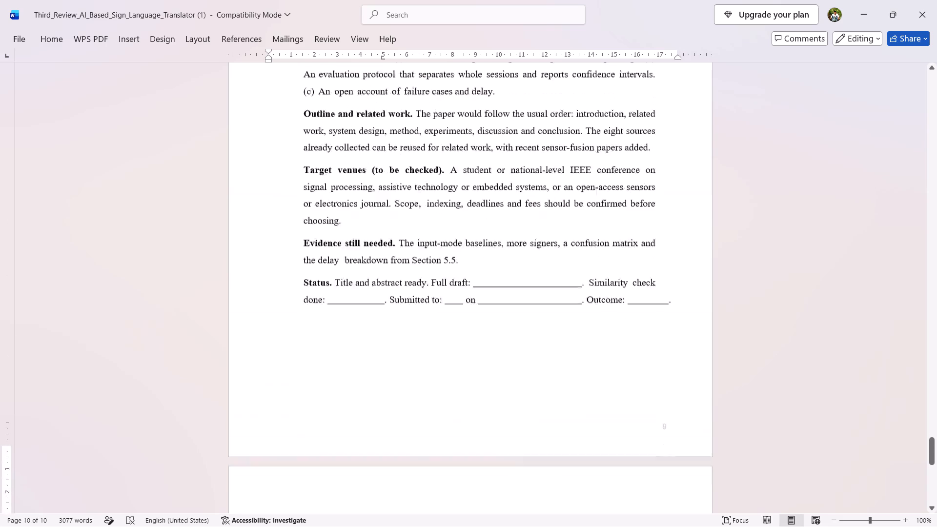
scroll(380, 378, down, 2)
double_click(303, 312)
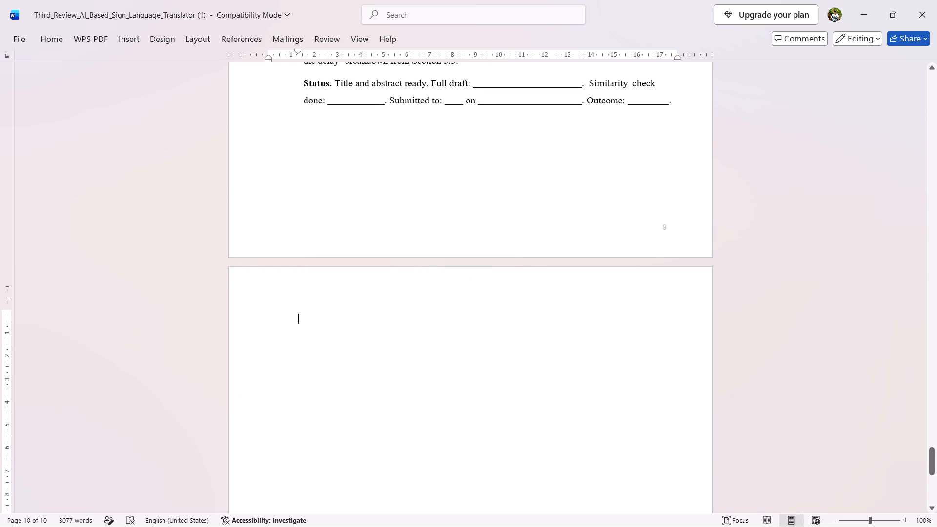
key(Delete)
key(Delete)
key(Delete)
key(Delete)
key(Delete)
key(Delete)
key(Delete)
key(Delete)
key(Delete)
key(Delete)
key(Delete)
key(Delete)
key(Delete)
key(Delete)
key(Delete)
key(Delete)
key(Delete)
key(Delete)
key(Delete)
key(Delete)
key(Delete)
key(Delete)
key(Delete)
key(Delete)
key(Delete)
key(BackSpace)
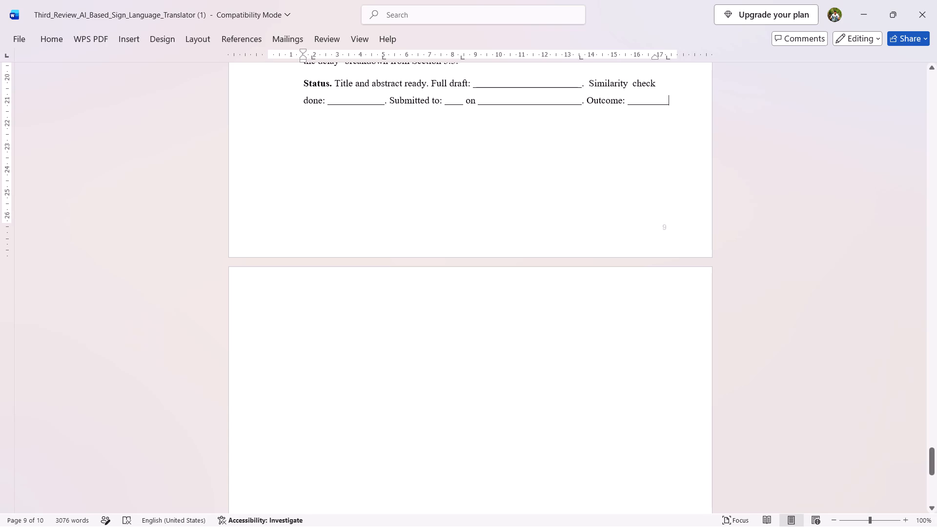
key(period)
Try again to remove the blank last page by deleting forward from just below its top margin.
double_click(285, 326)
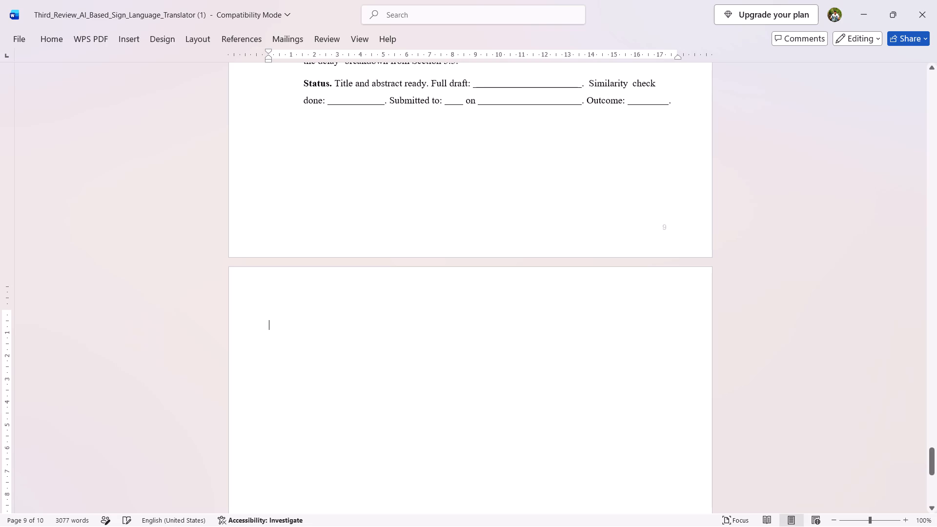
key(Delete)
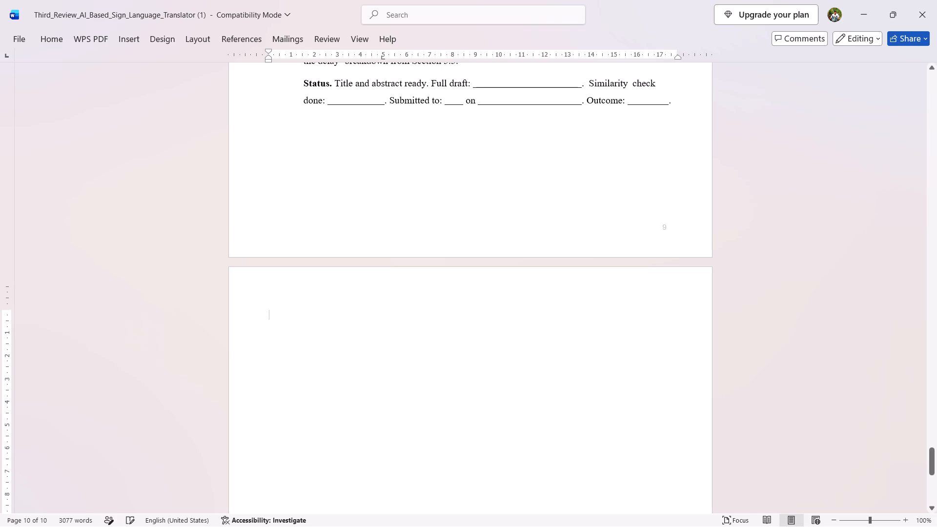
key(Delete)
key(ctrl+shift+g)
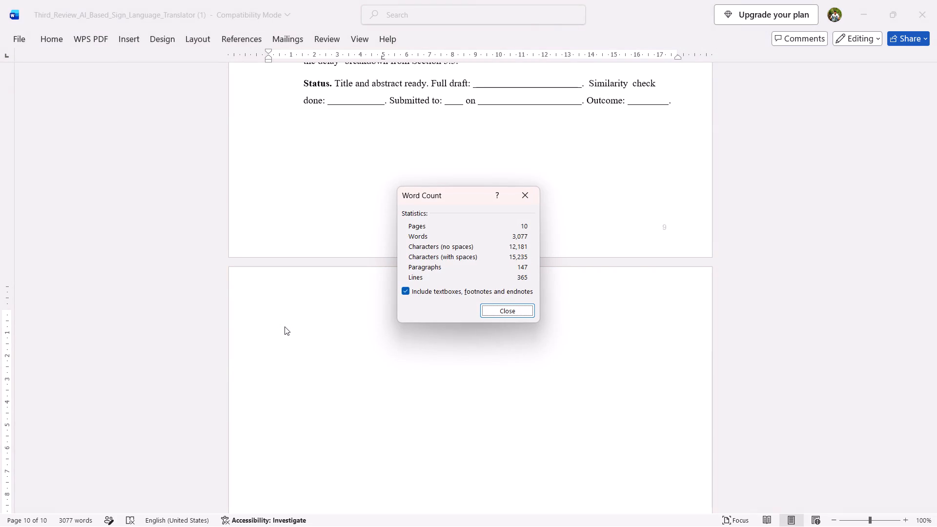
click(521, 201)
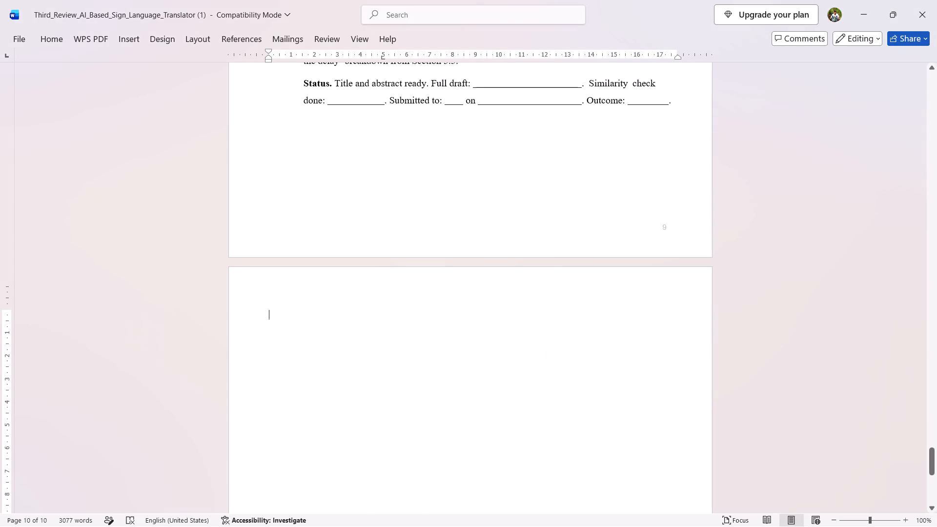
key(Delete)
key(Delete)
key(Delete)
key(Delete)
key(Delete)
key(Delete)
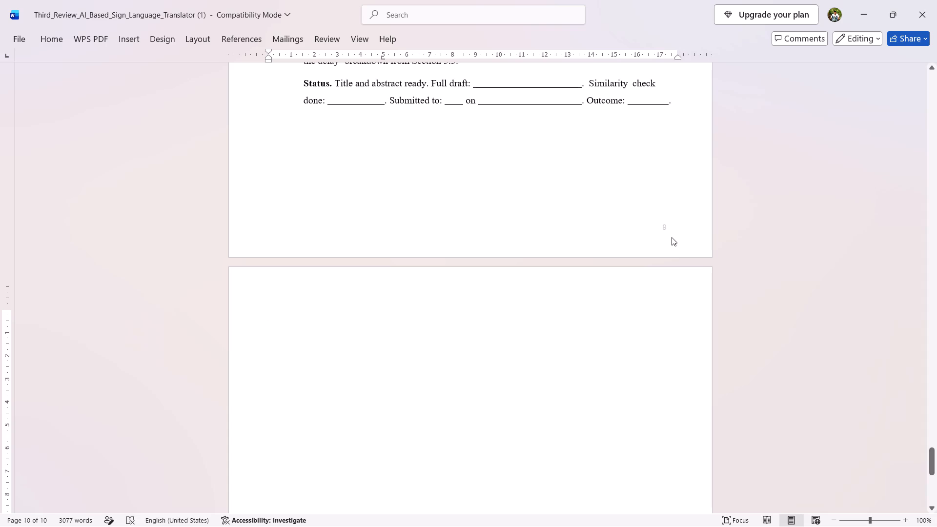
Look back through the document from the publication page up to the block diagram, and check the last pages again.
click(665, 227)
scroll(638, 187, up, 1)
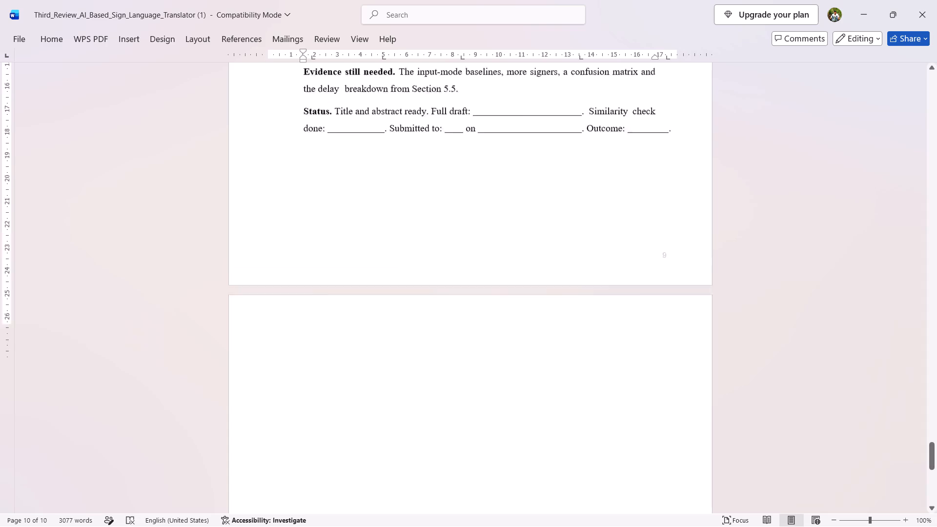
scroll(638, 187, up, 14)
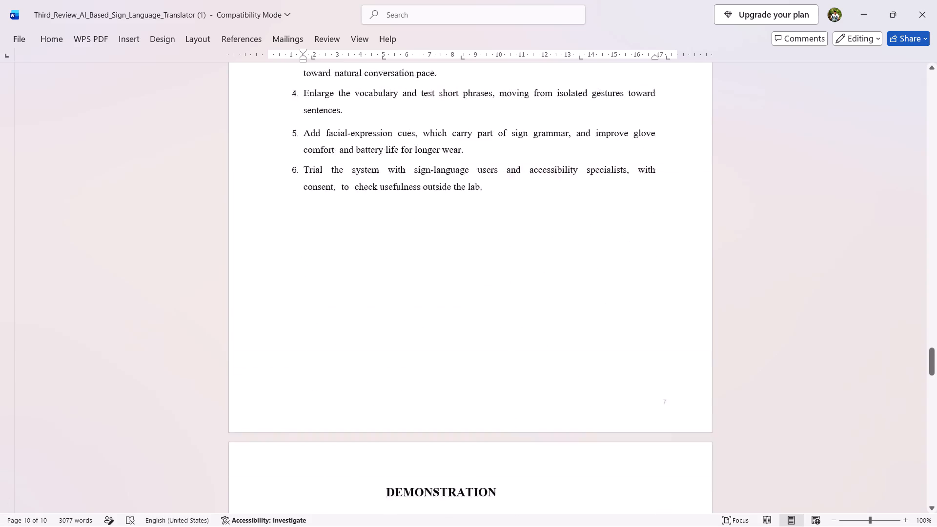
scroll(638, 187, up, 19)
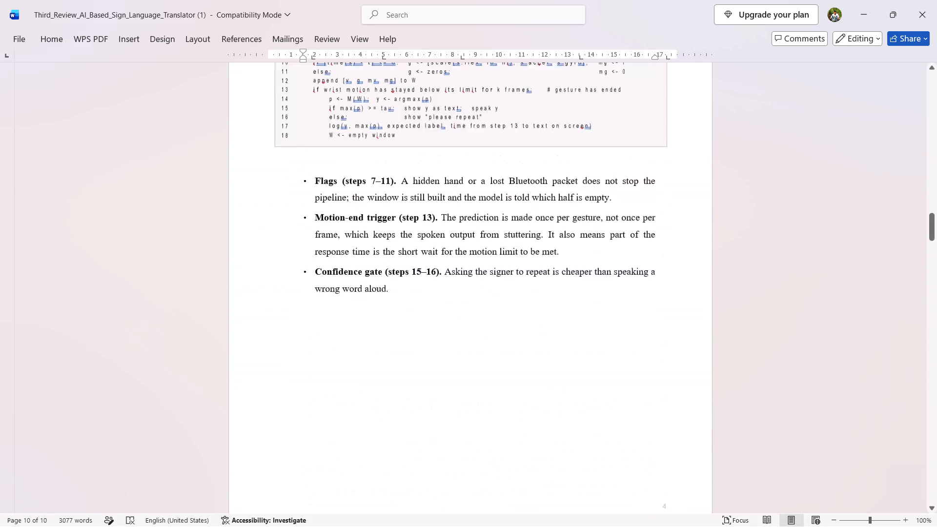
scroll(638, 187, up, 8)
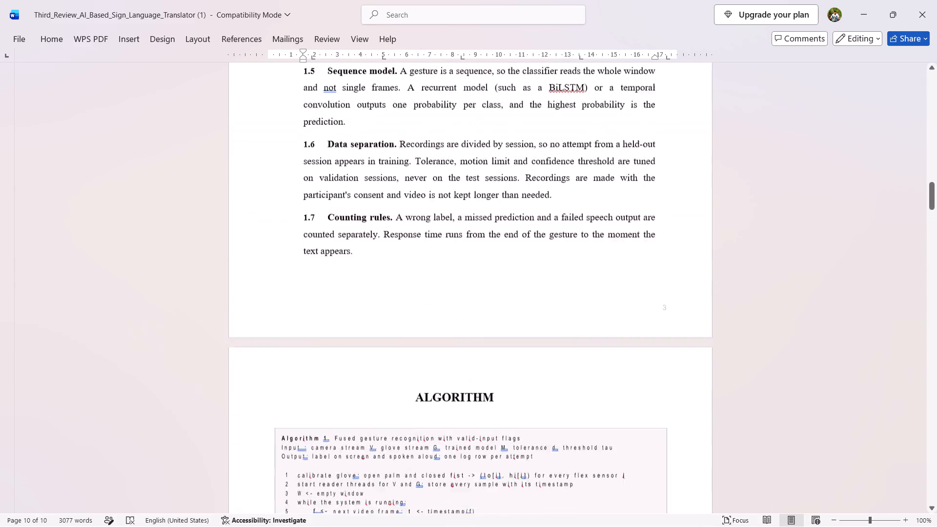
scroll(638, 187, up, 7)
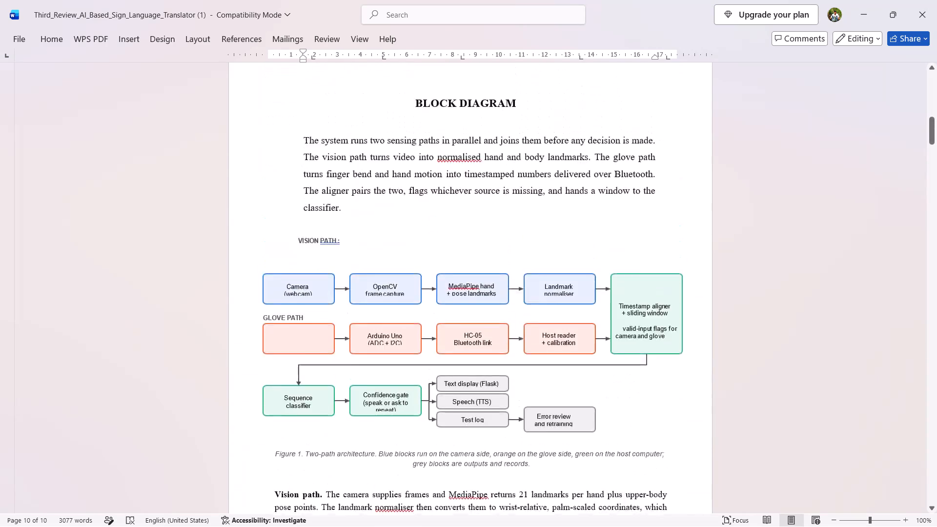
scroll(638, 187, up, 2)
scroll(638, 187, down, 11)
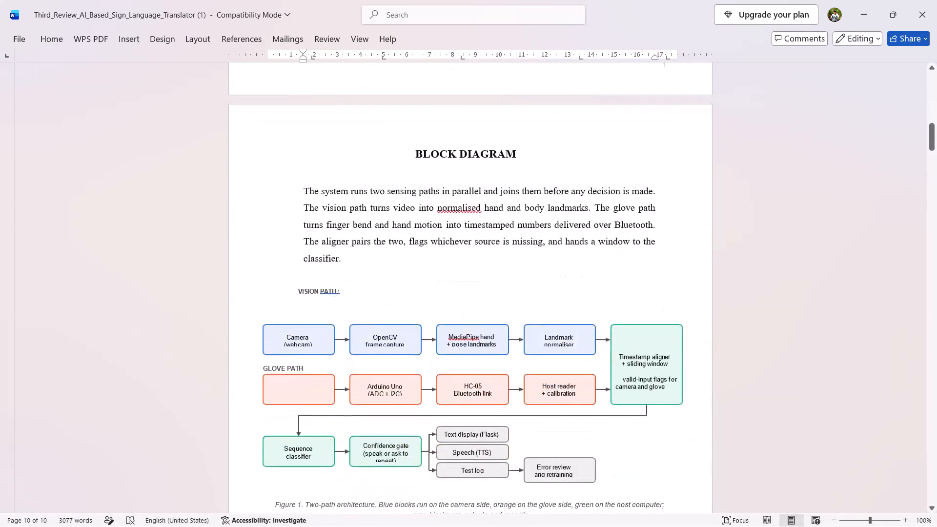
scroll(638, 187, down, 18)
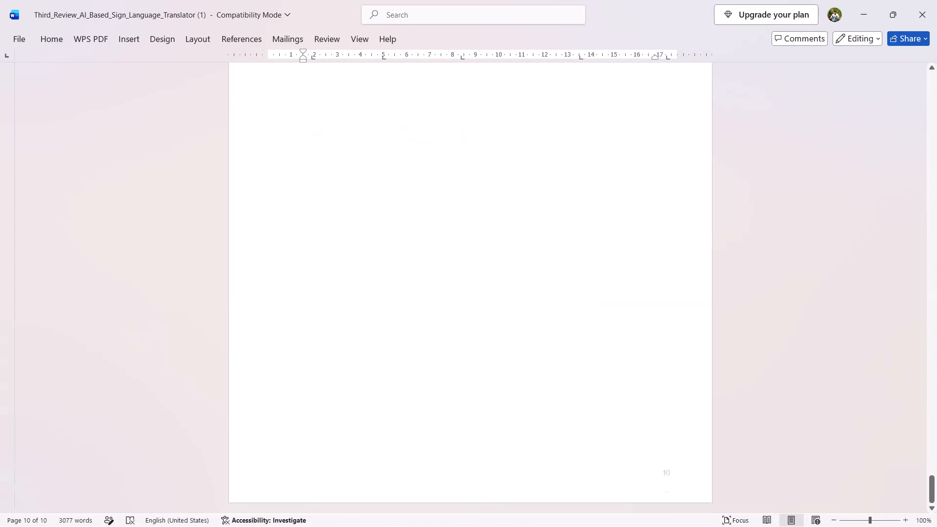
scroll(638, 187, up, 4)
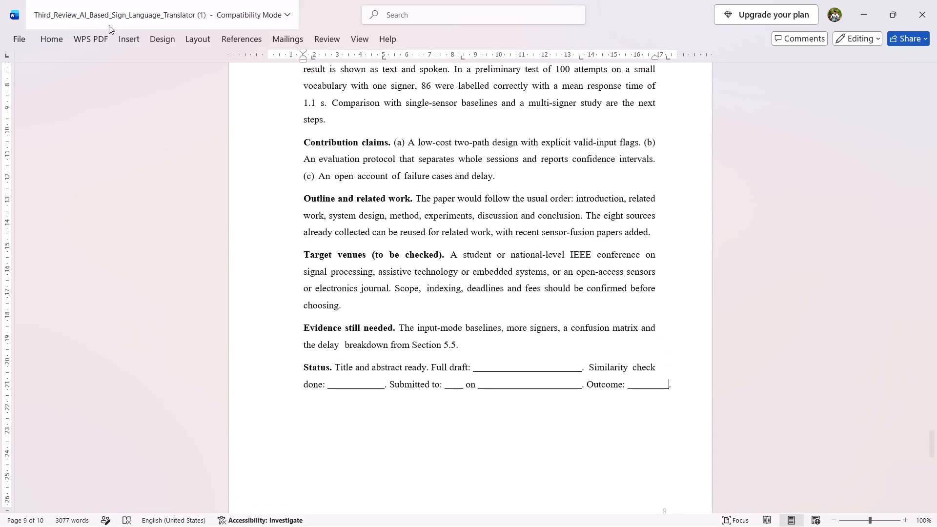
Save a PDF copy of the document as "3rd review" in the Downloads folder.
click(15, 42)
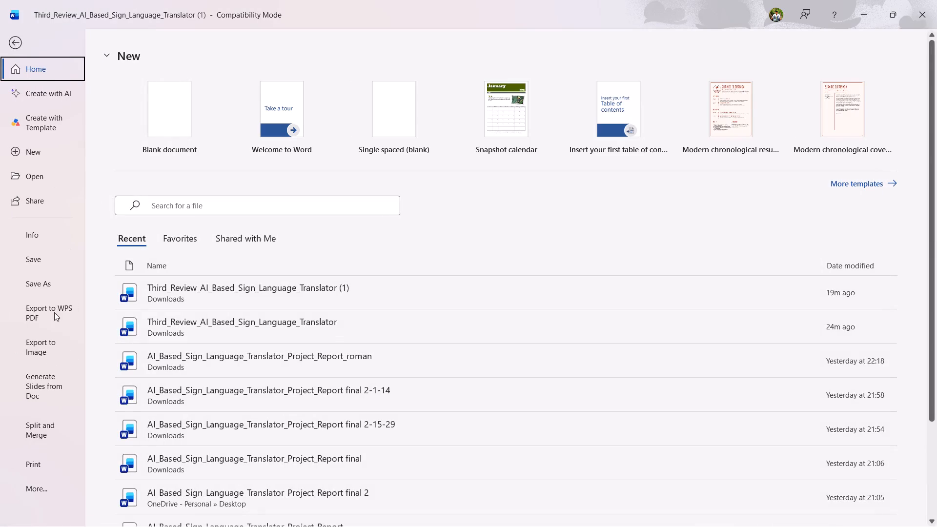
click(36, 286)
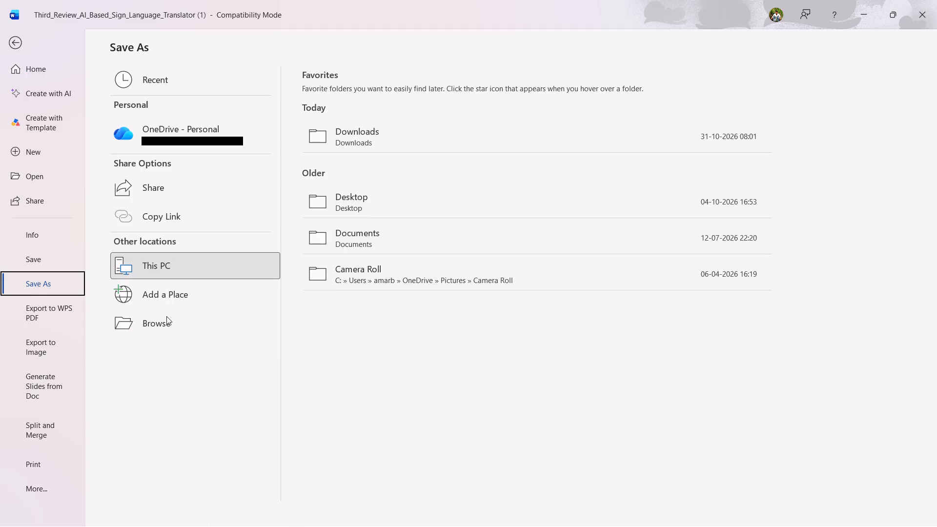
click(166, 316)
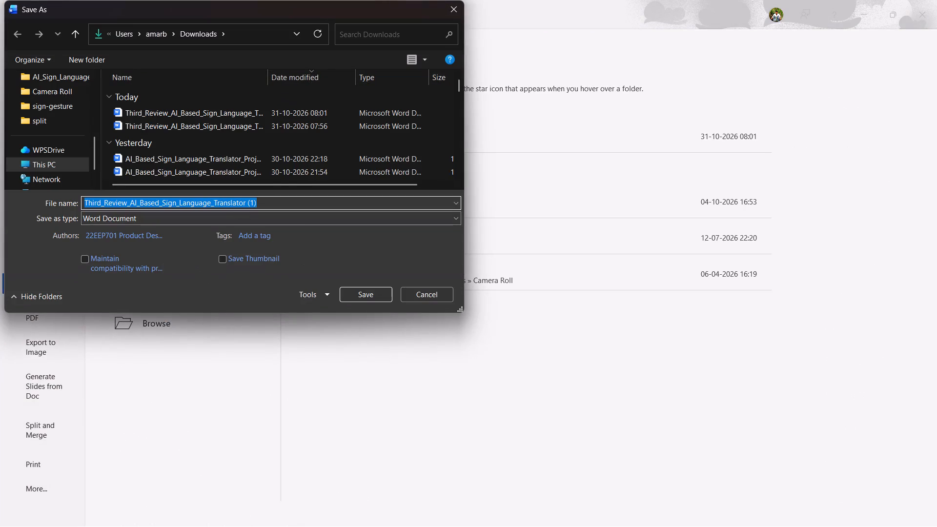
click(225, 217)
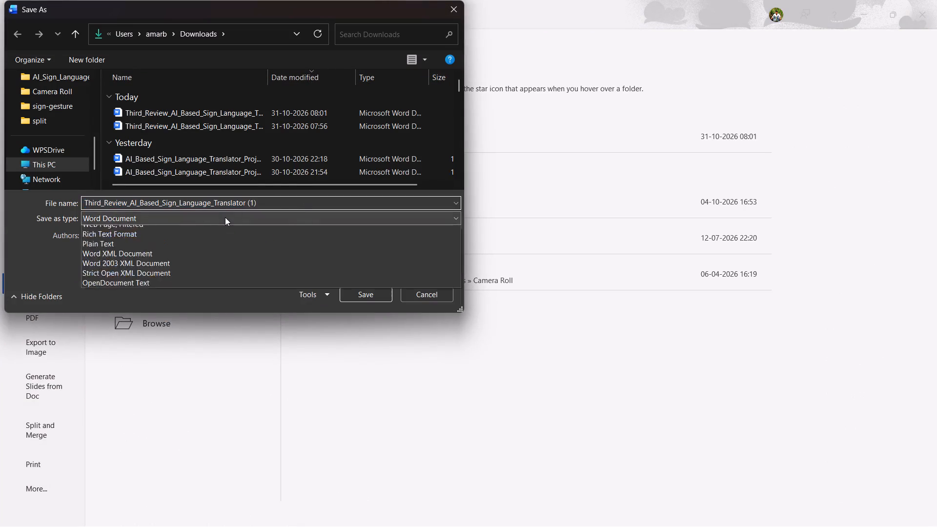
click(164, 284)
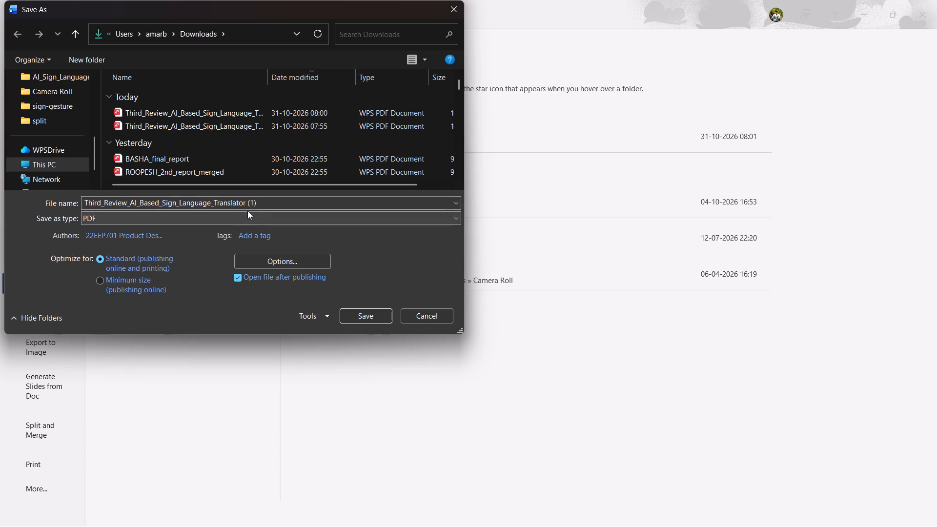
click(258, 204)
key(BackSpace)
text(3rd)
key(space)
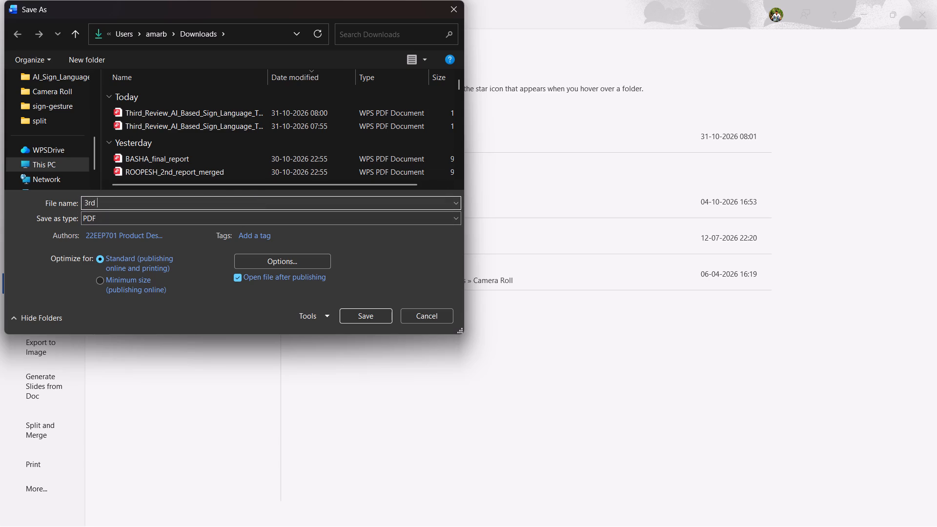
text(review)
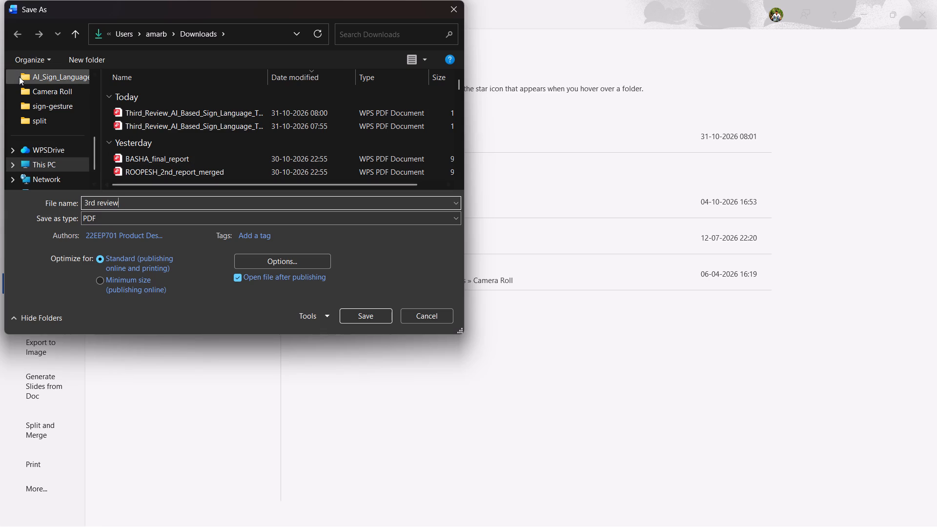
scroll(58, 103, up, 1)
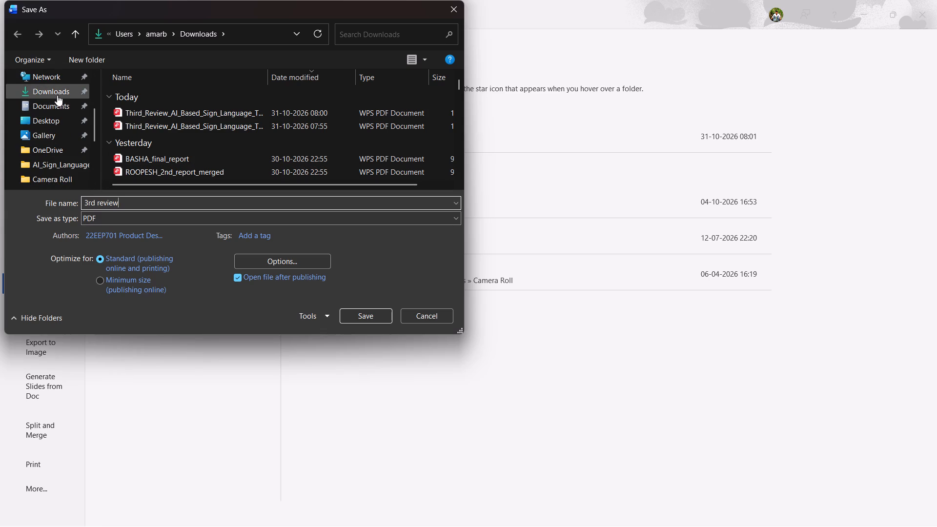
click(58, 95)
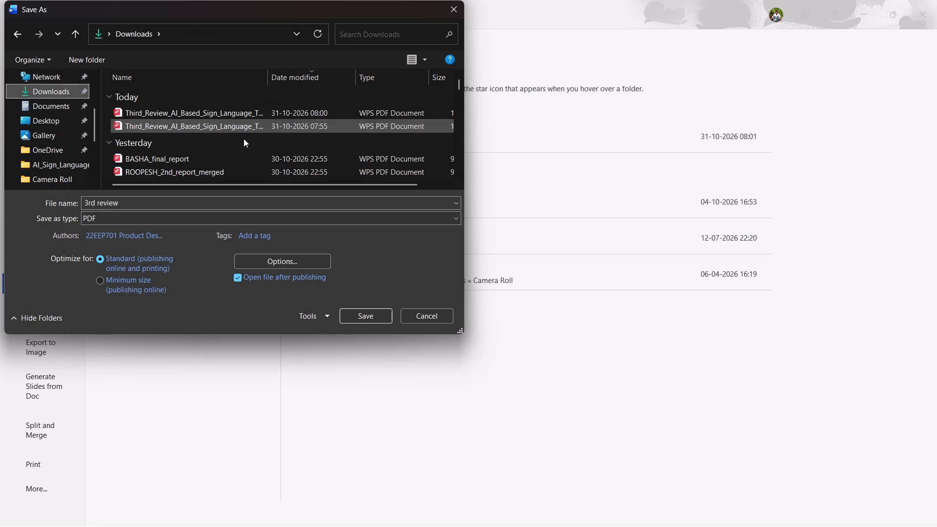
click(52, 110)
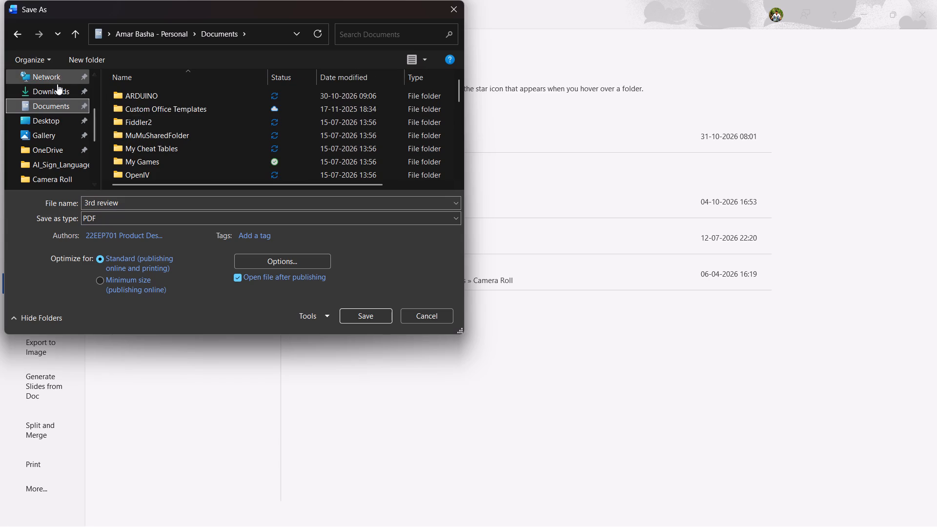
click(60, 89)
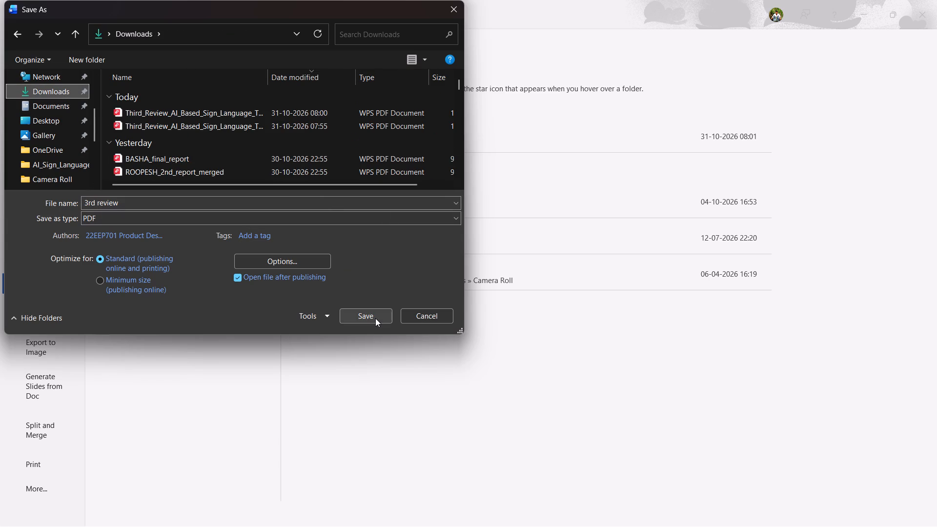
click(375, 318)
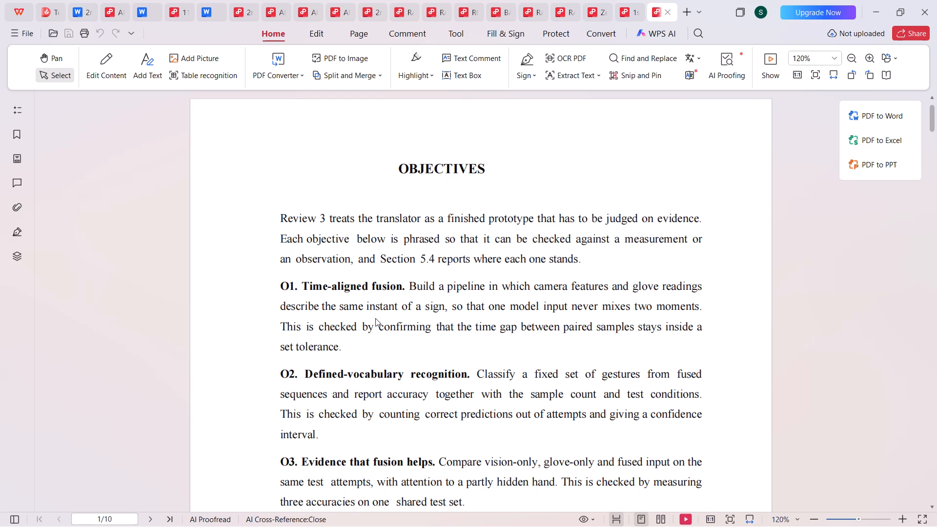
click(885, 7)
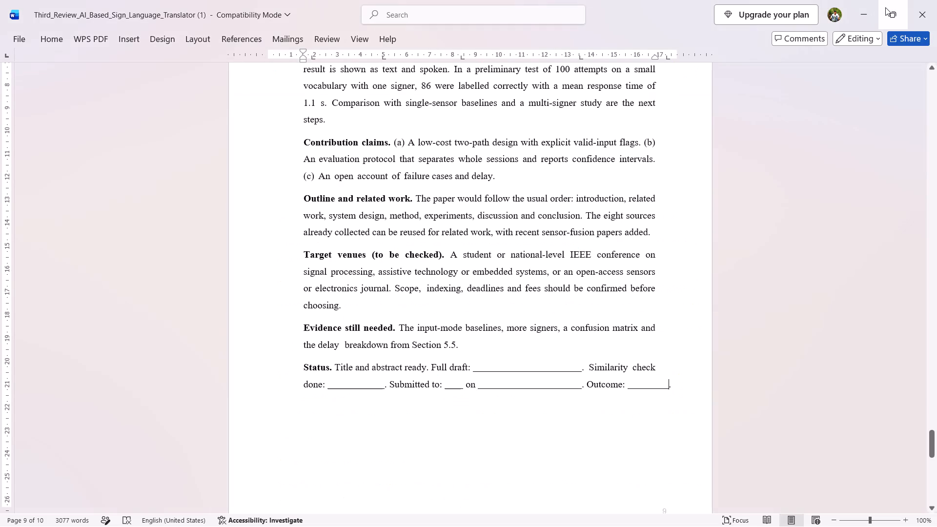
click(859, 7)
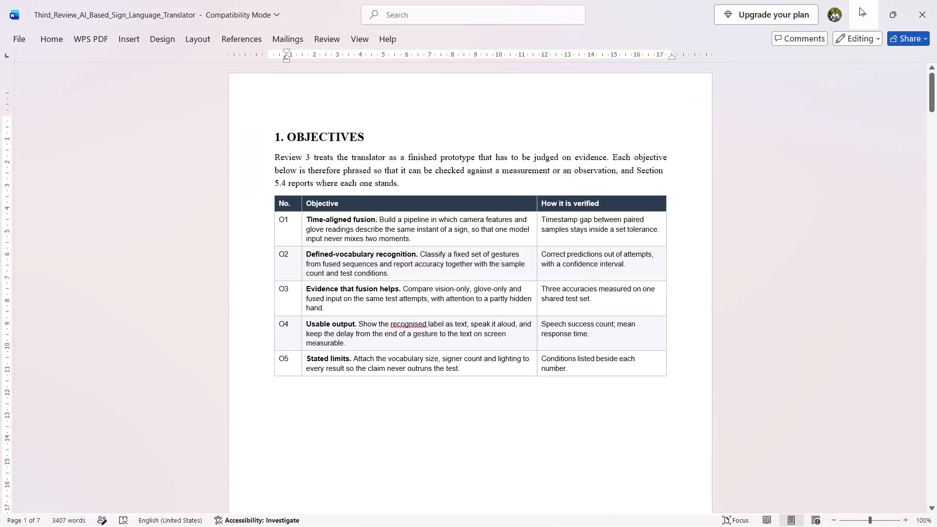